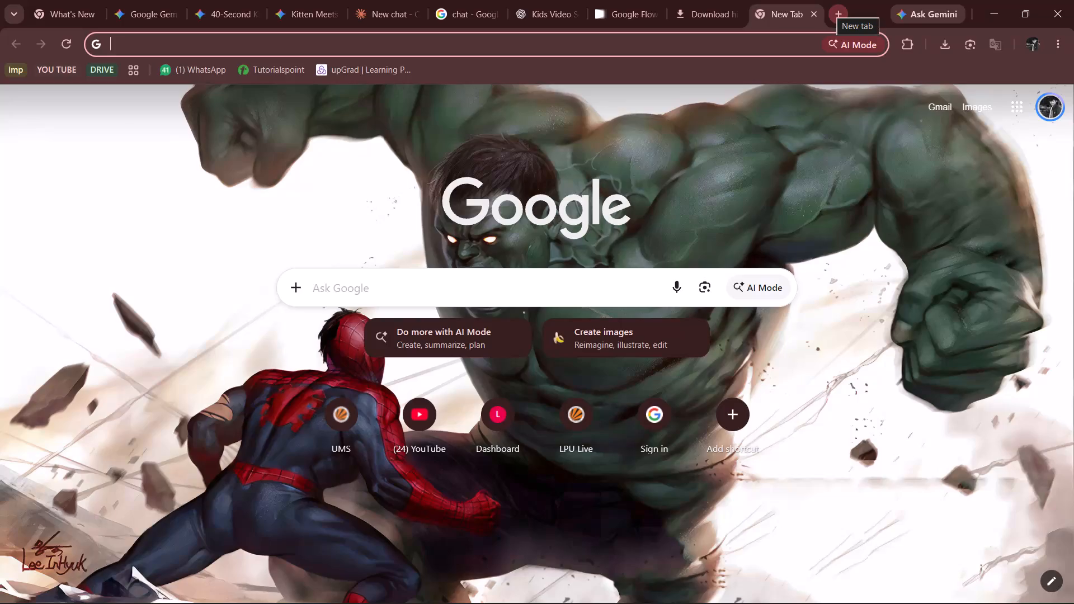
Search the web for canva and open the Canva India: Visual Suite for Everyone site from the results.
text(ca)
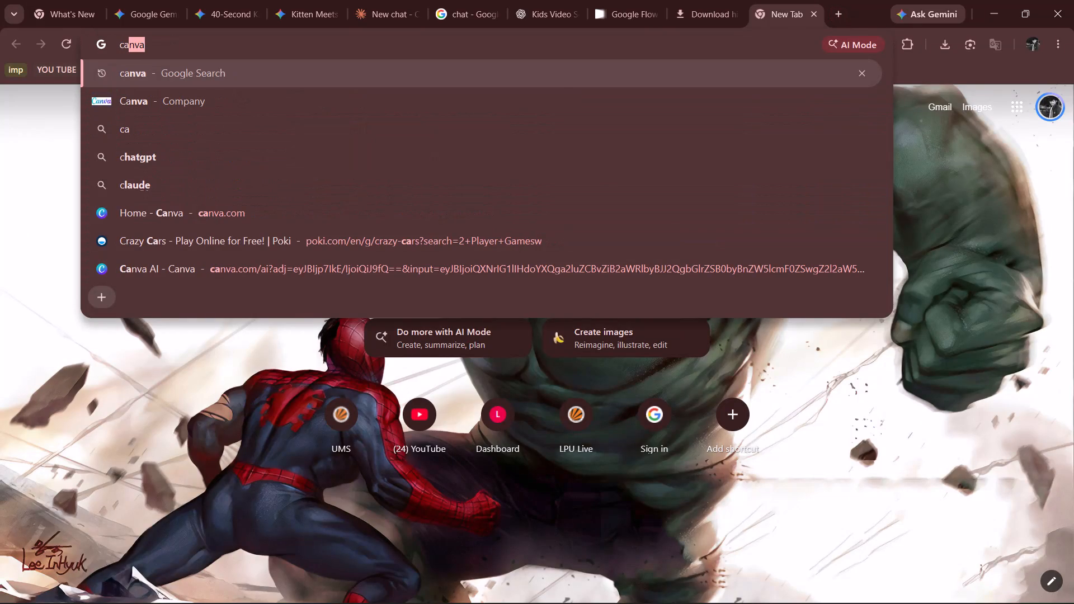
key(Return)
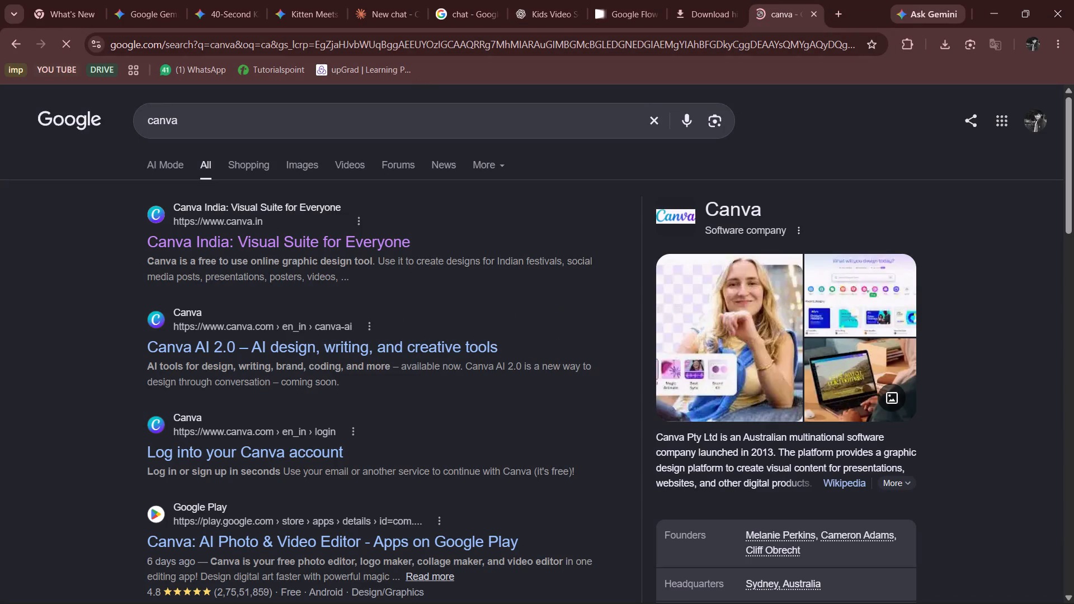
click(363, 243)
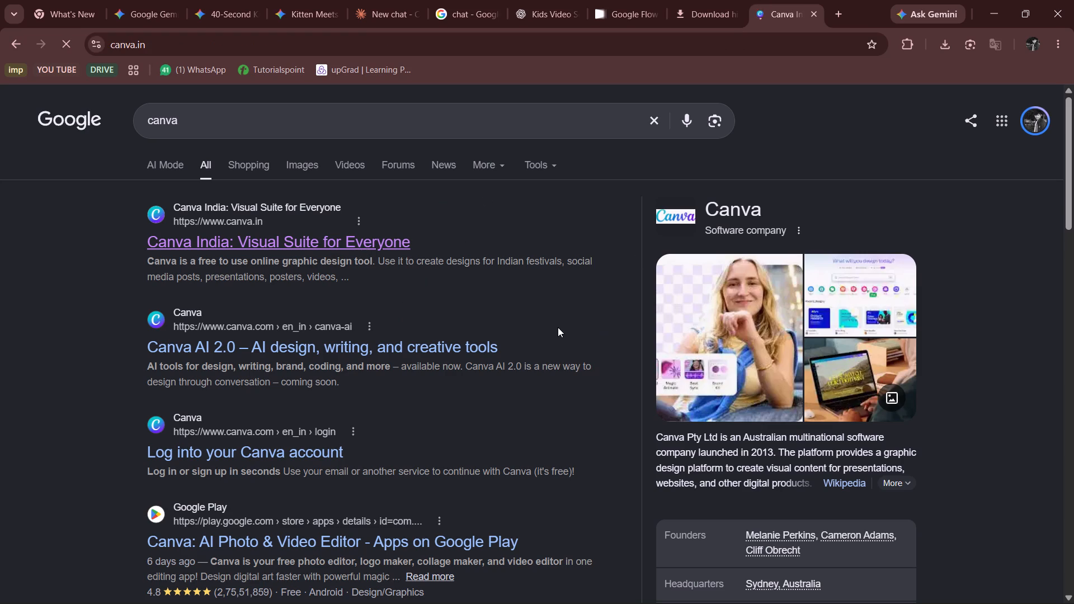
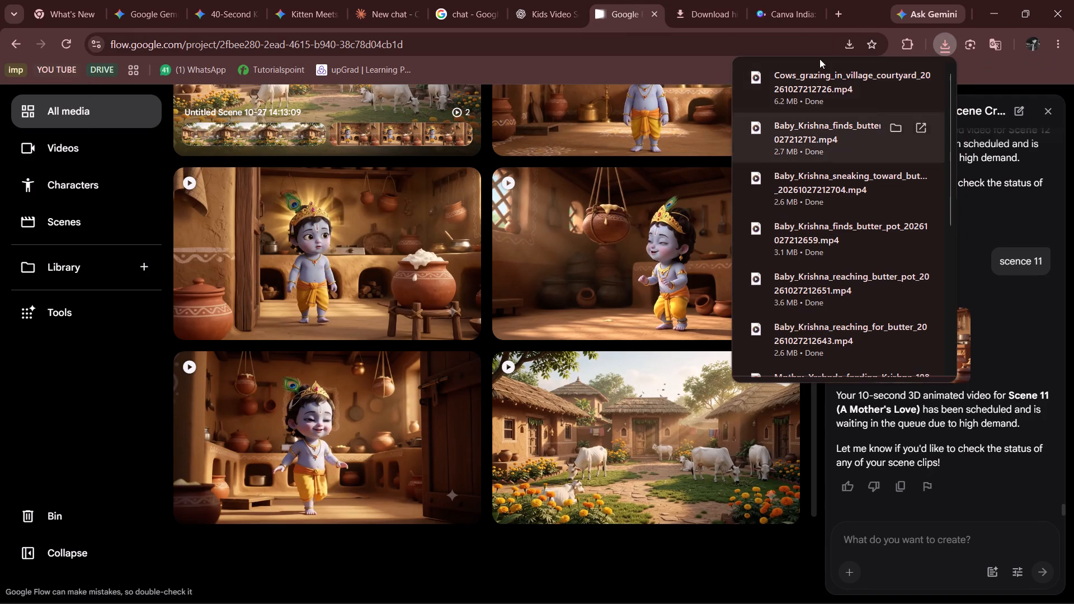
Return to the Canva site and log in to reach the account's home page.
click(793, 2)
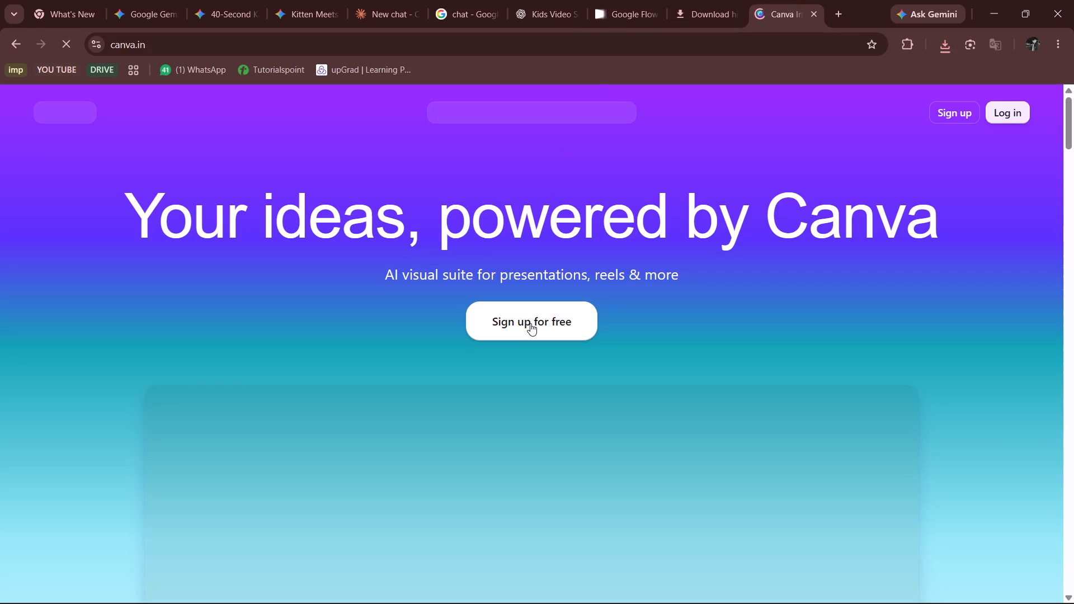
scroll(530, 323, up, 2)
scroll(530, 323, down, 8)
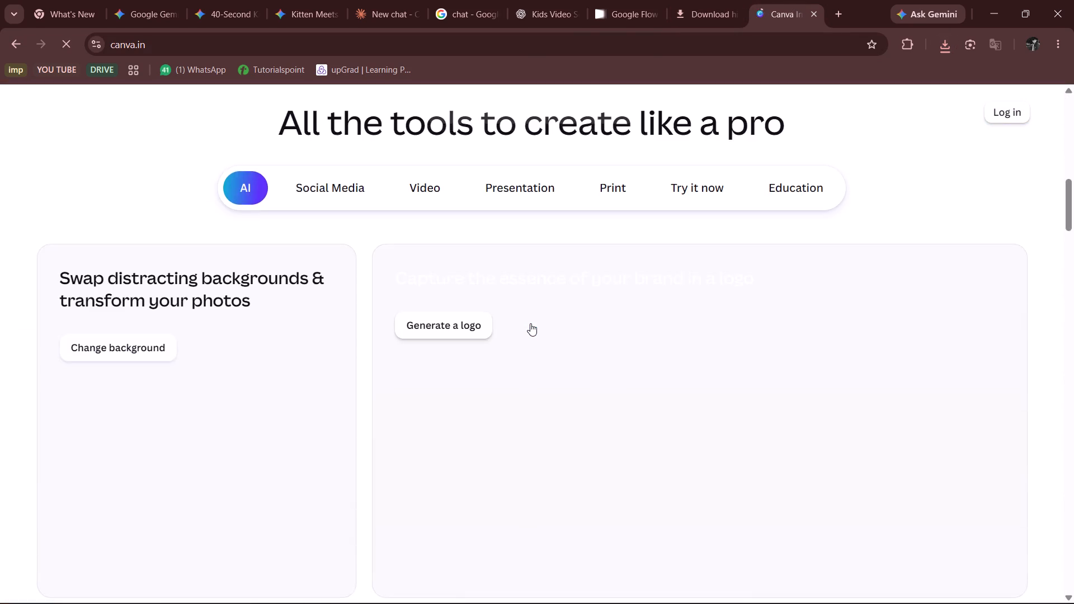
scroll(530, 323, up, 7)
scroll(541, 165, up, 6)
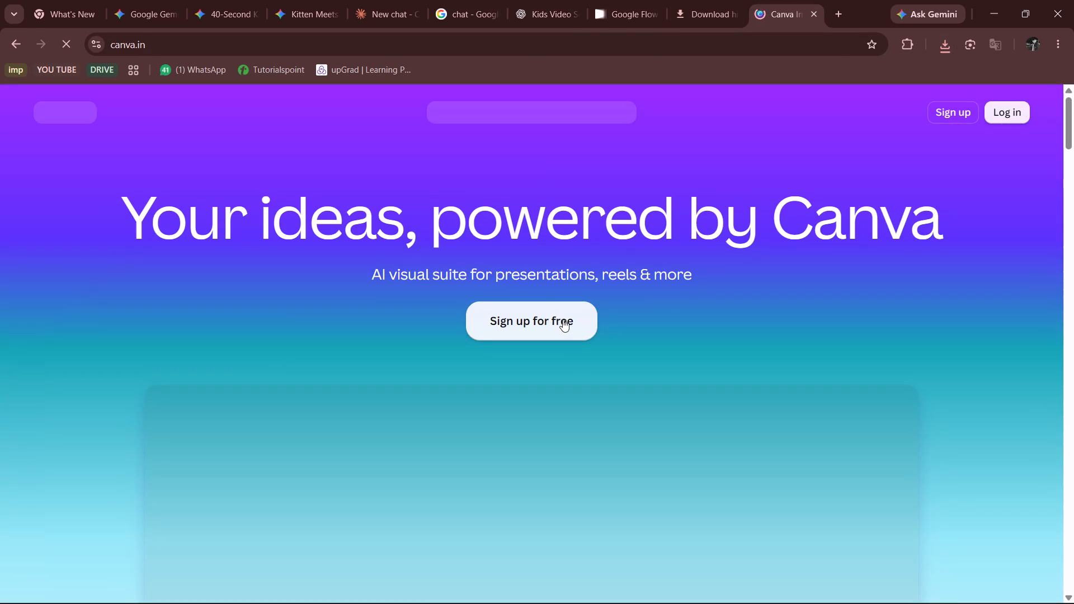
click(1016, 120)
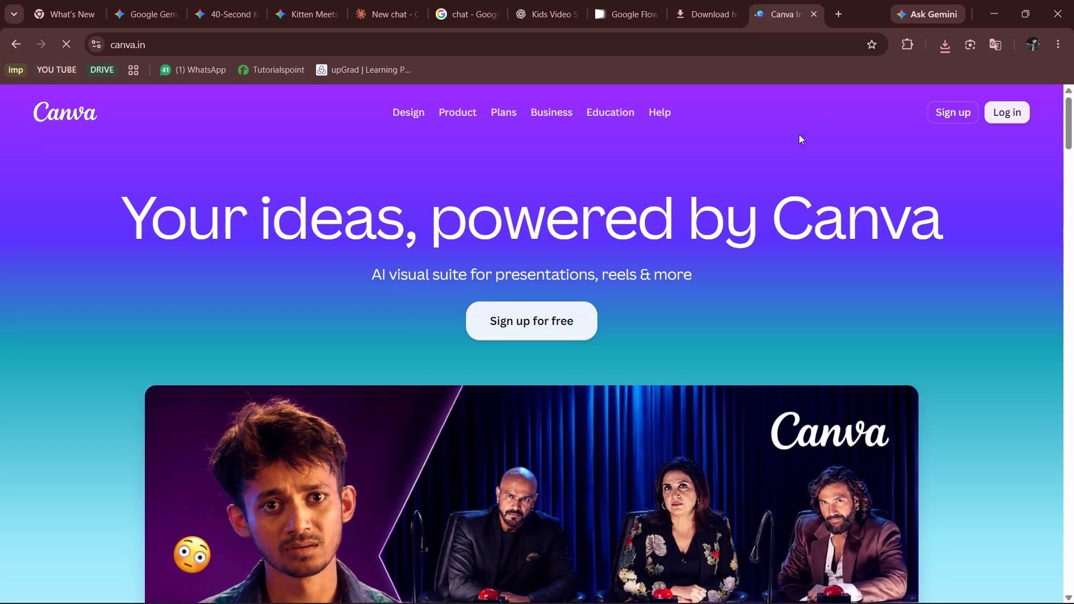
scroll(631, 321, down, 3)
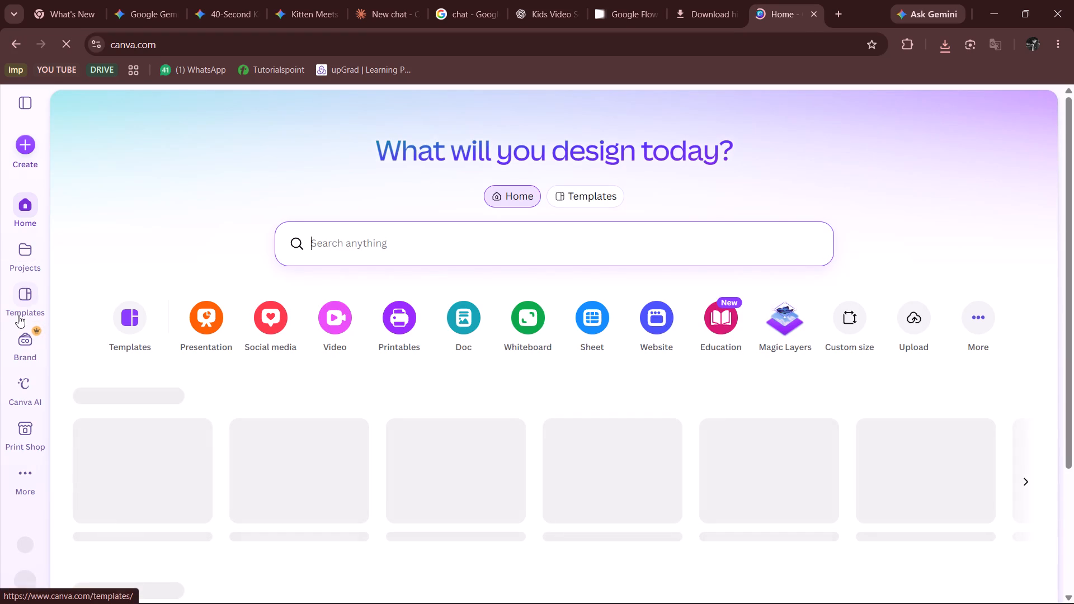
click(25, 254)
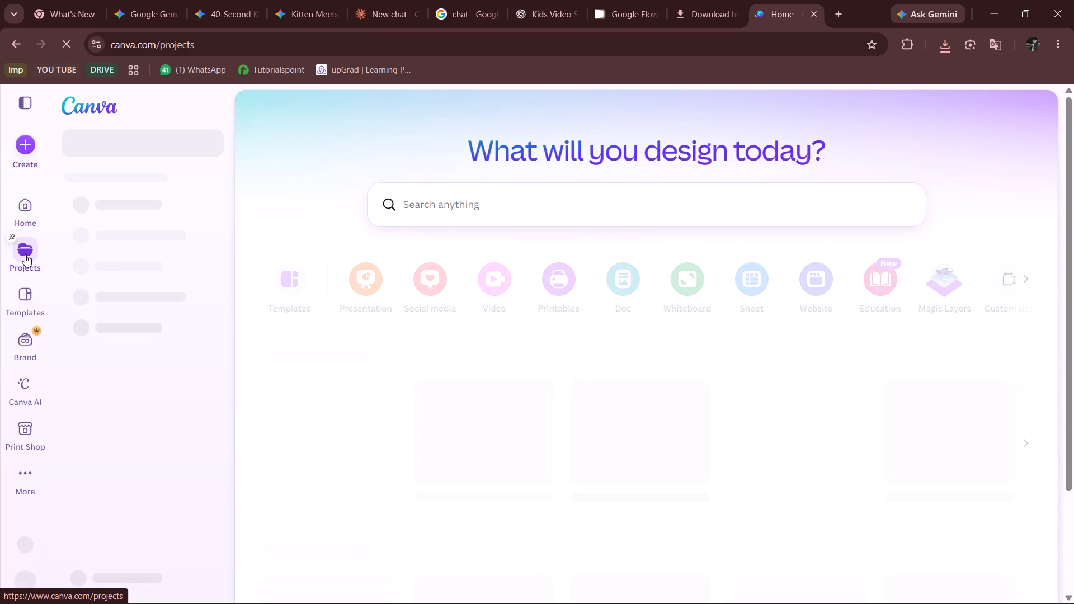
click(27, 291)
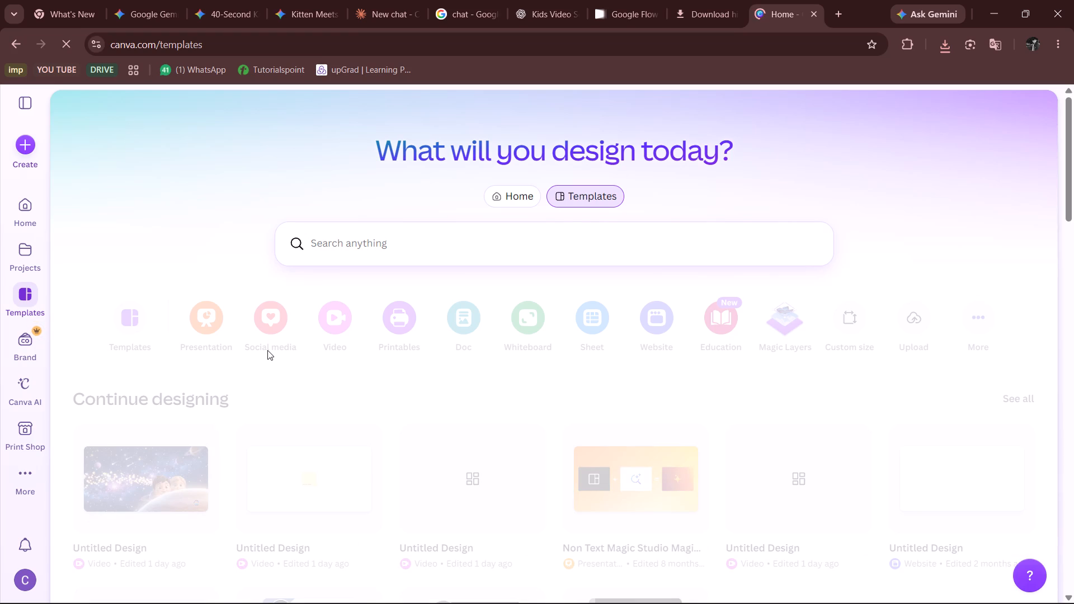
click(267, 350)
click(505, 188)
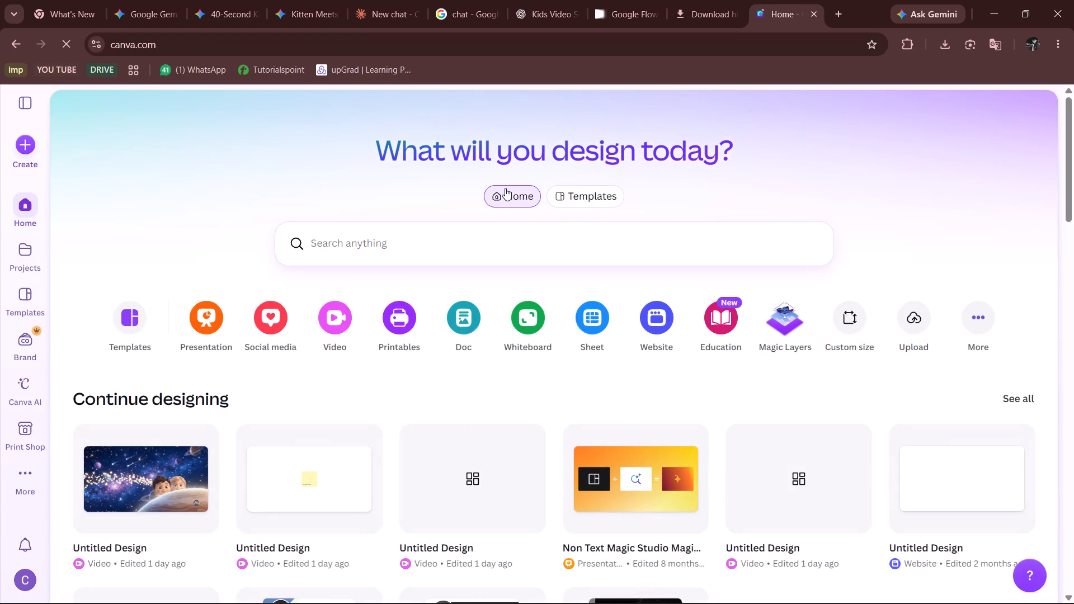
Open the recent untitled video design with the two children in a starry space scene from Continue designing.
scroll(729, 351, down, 1)
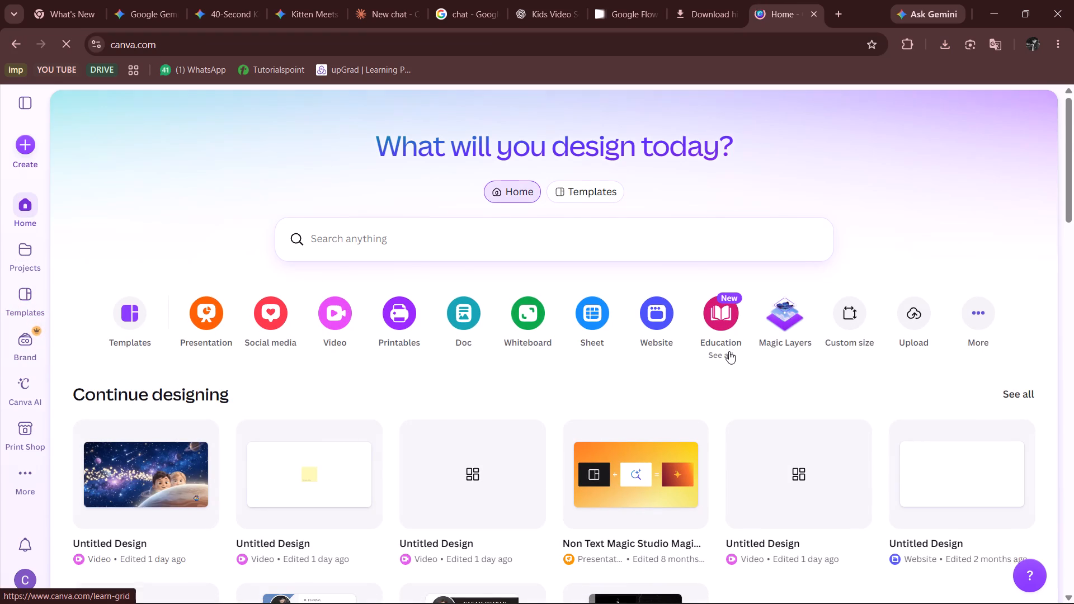
scroll(729, 351, down, 3)
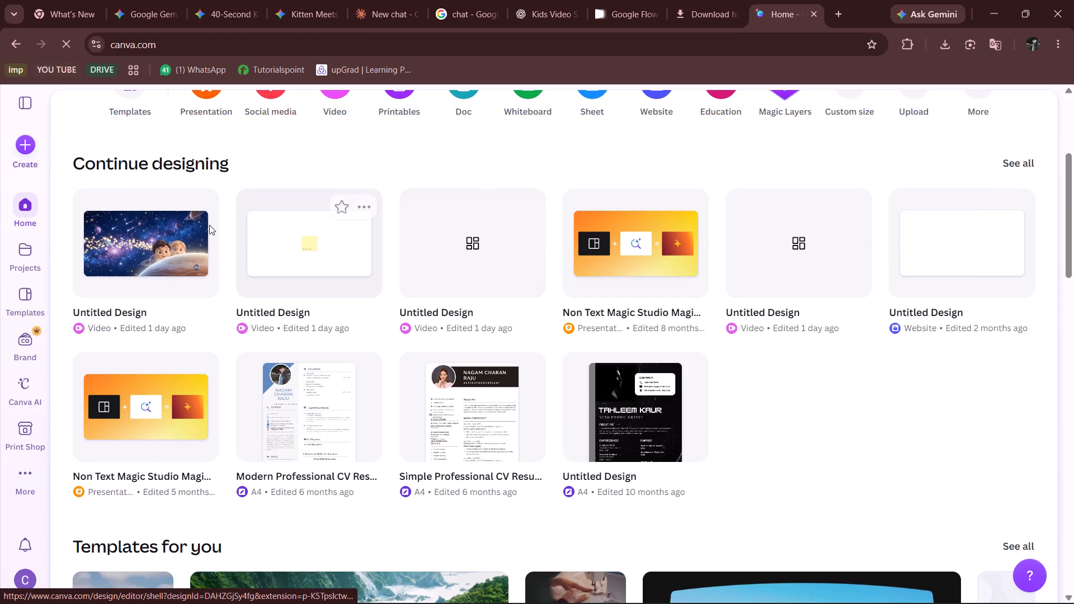
click(178, 230)
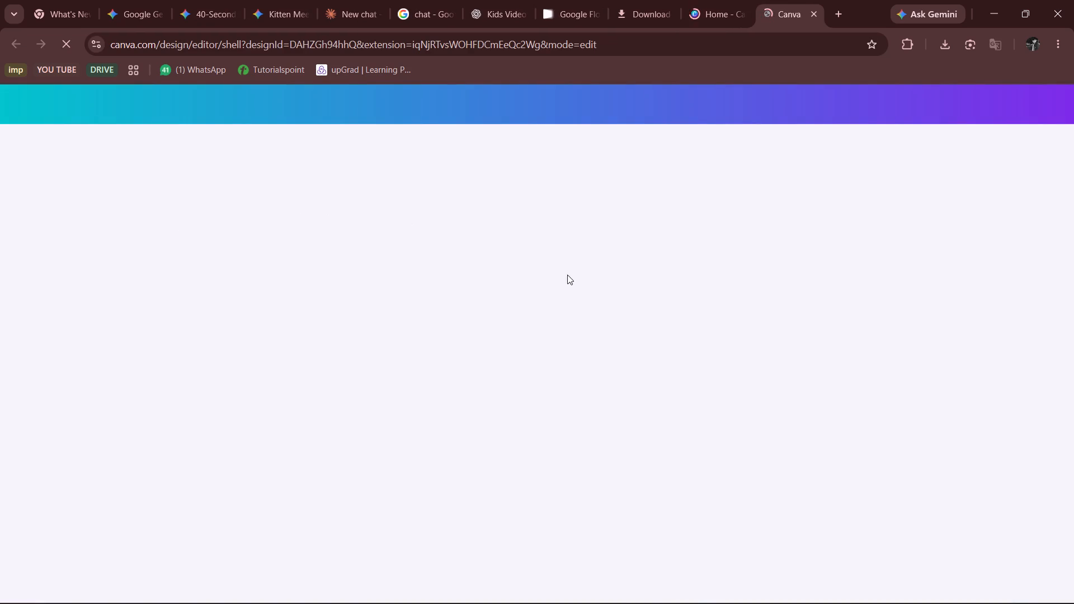
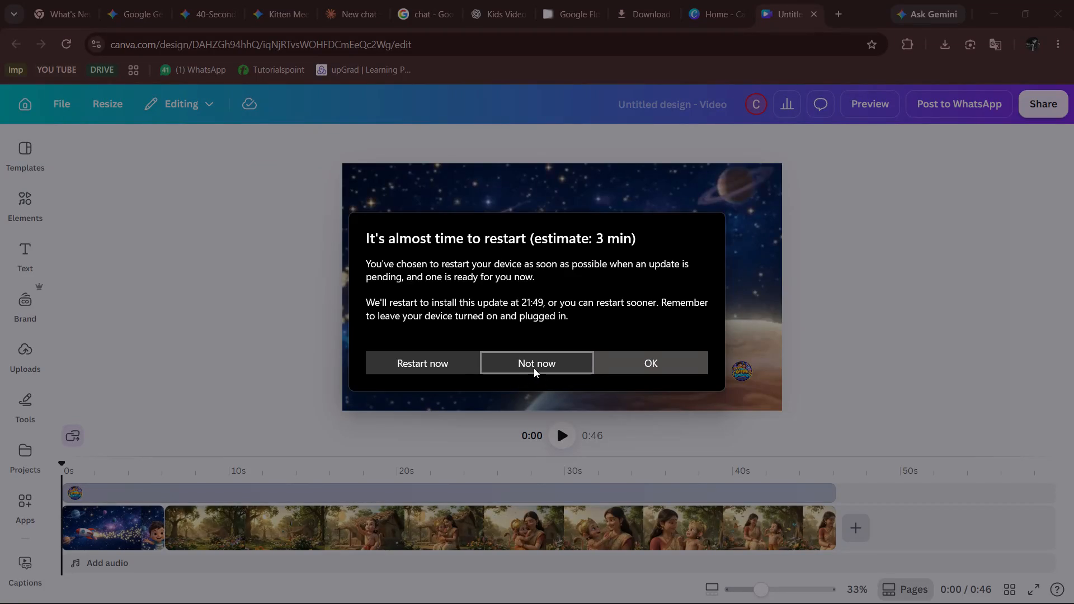
Postpone the pending device restart for the update.
click(534, 368)
Delete the 40.0 s forest and mother clip from the timeline.
scroll(534, 368, down, 1)
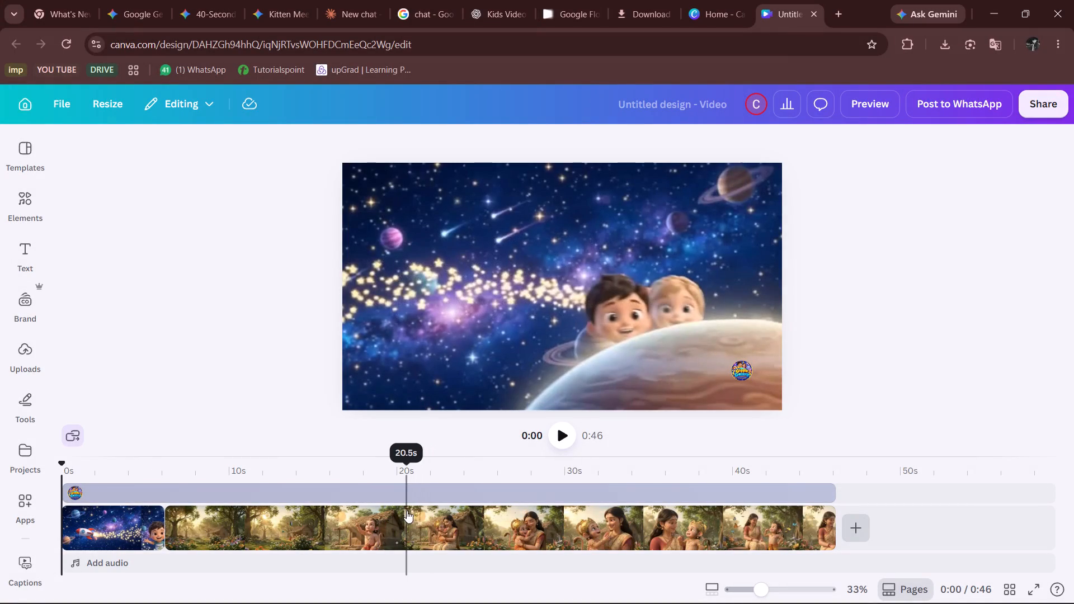
click(418, 521)
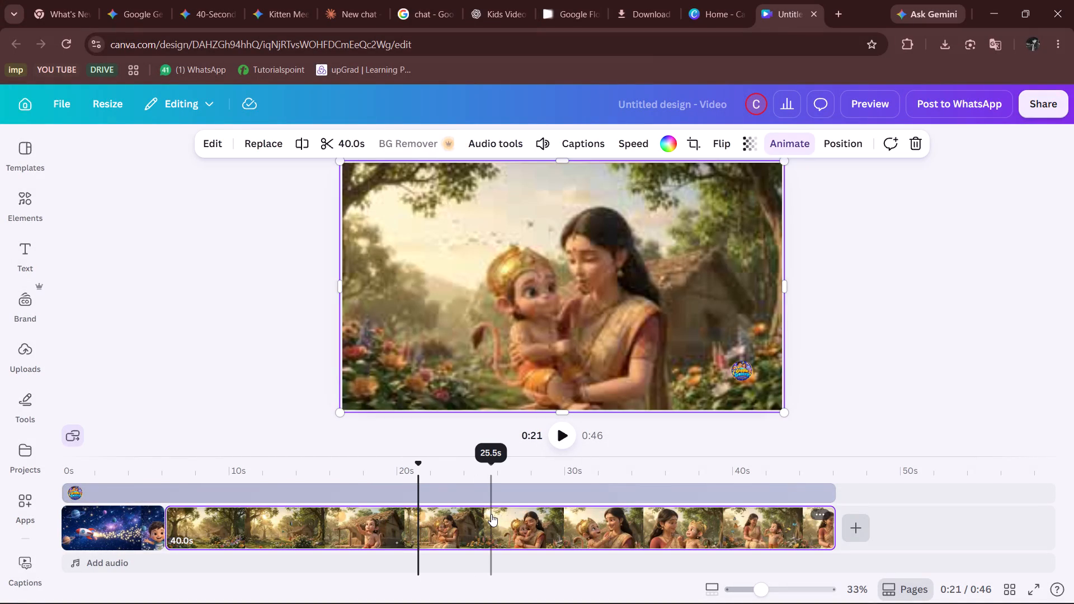
key(Delete)
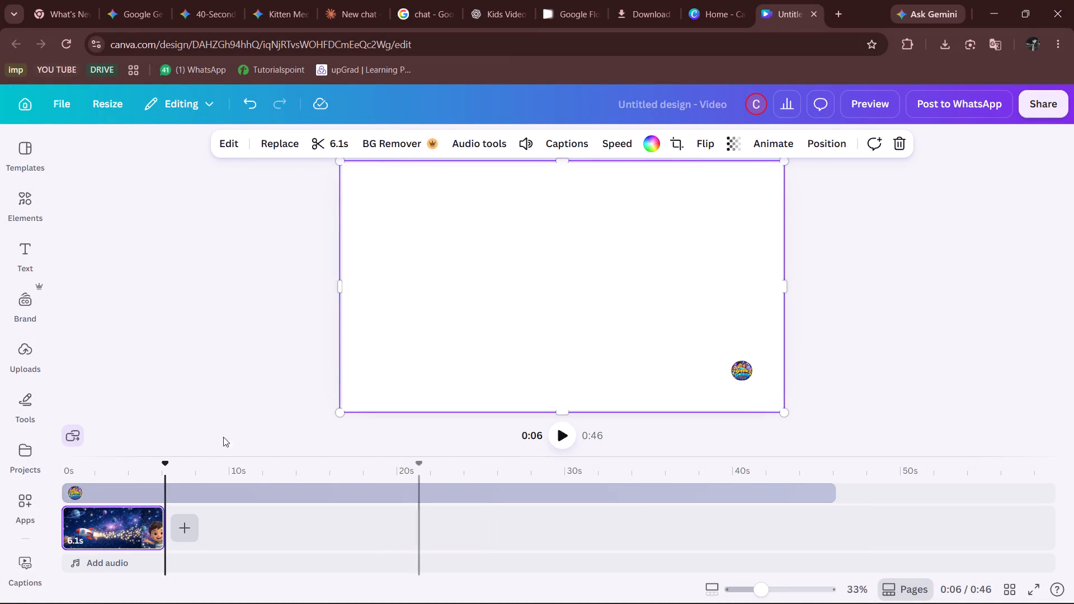
Move the Giggle Galaxy logo onto the clip track after the space clip, and back to the overlay track starting at 0 s.
drag(181, 488, 196, 517)
drag(195, 521, 171, 490)
drag(147, 491, 60, 499)
click(519, 318)
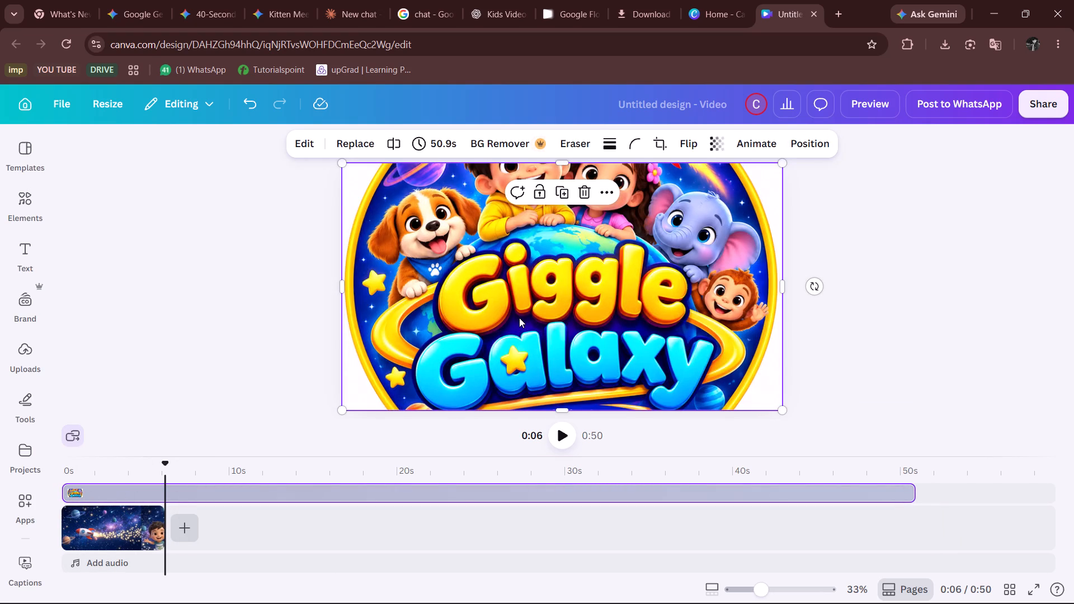
click(519, 318)
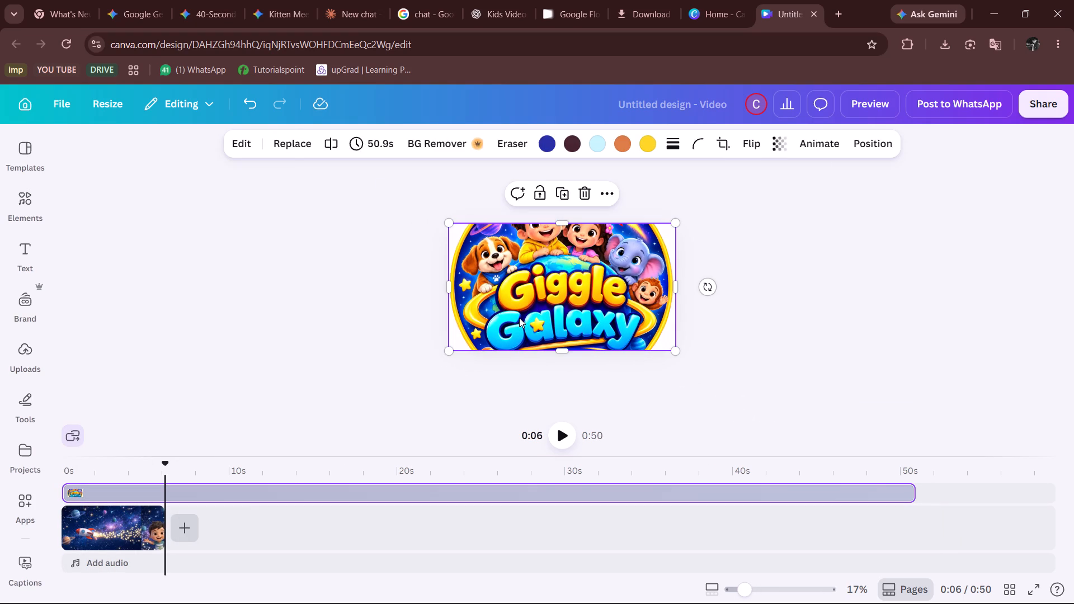
click(183, 534)
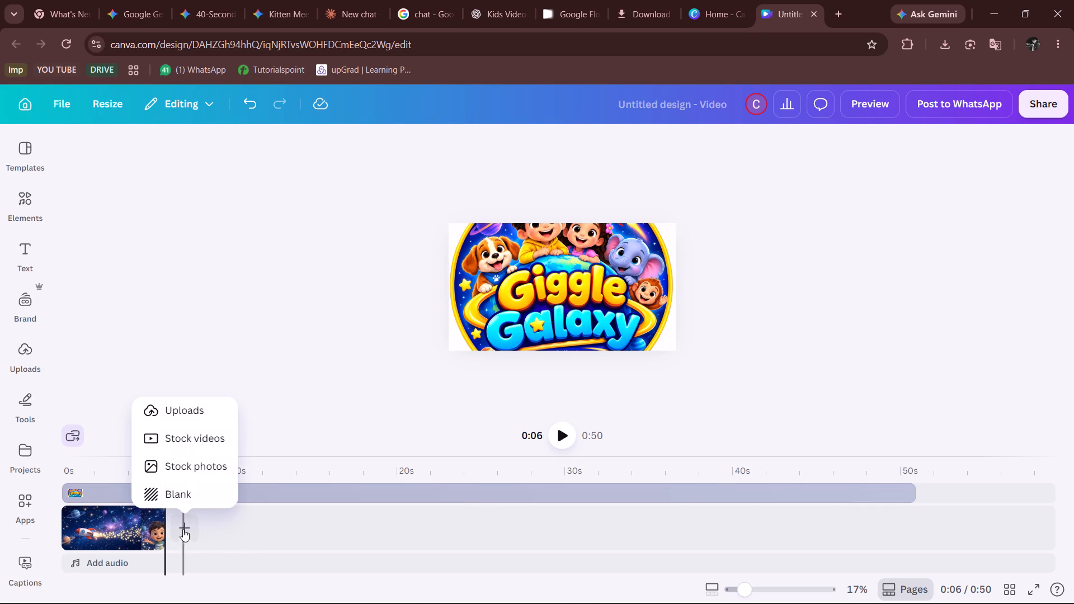
click(187, 407)
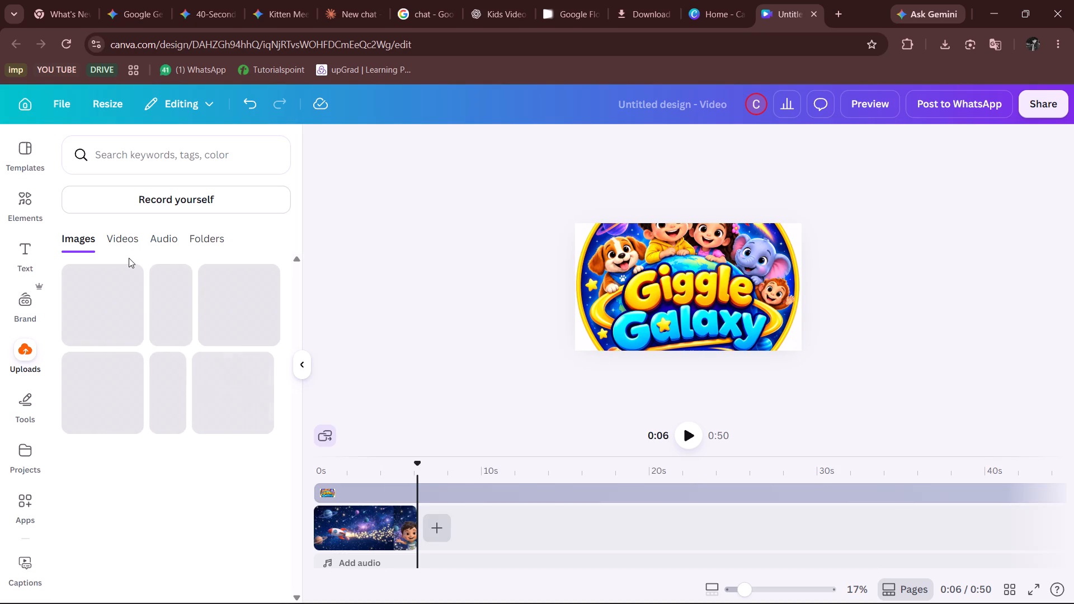
click(105, 234)
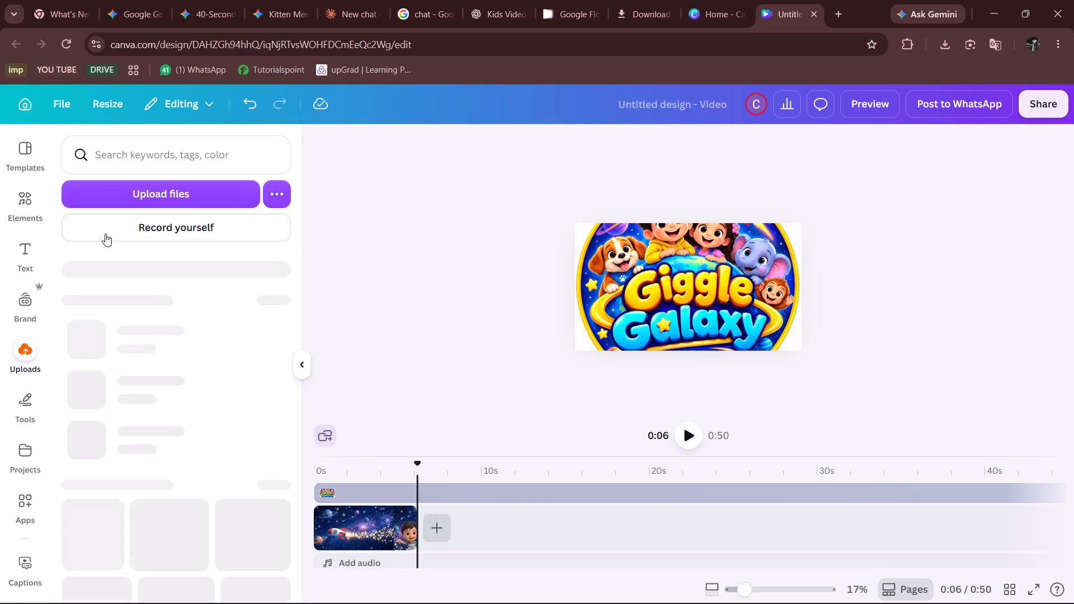
click(177, 197)
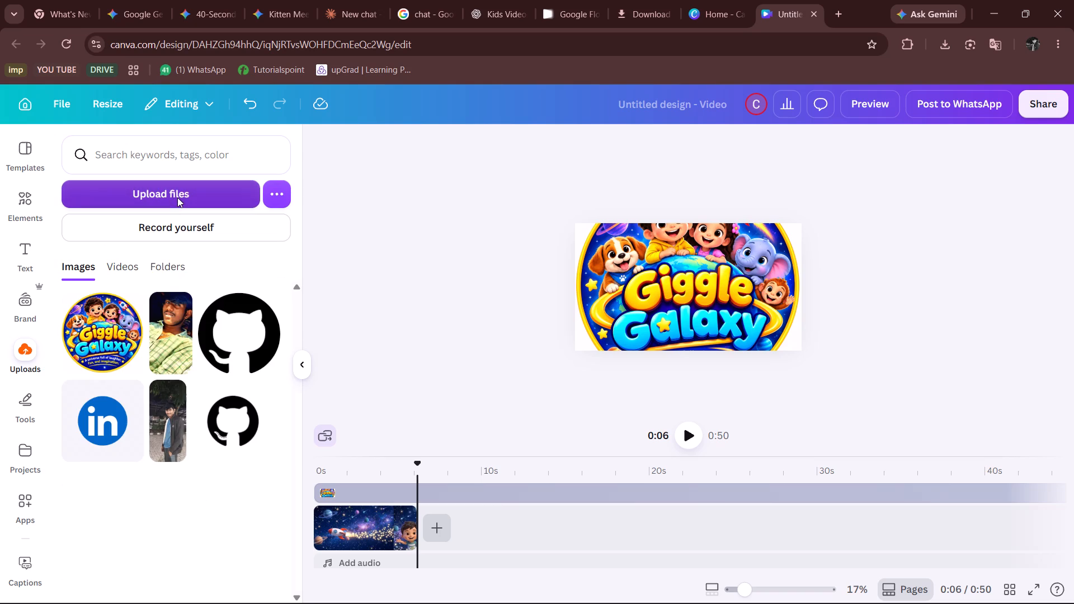
scroll(204, 187, down, 1)
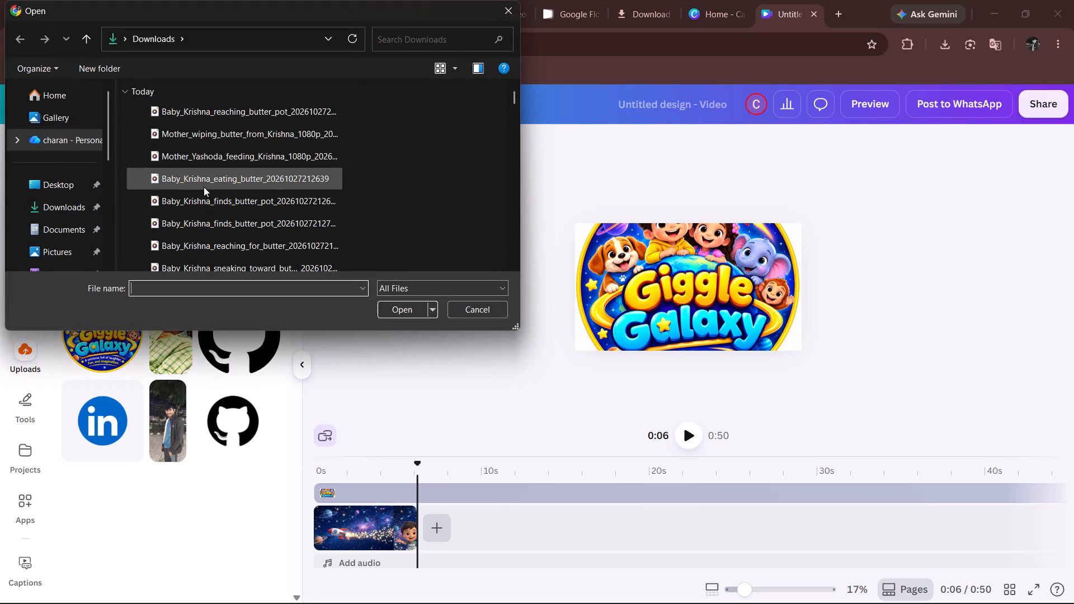
scroll(204, 187, down, 1)
scroll(204, 187, up, 2)
scroll(204, 187, down, 1)
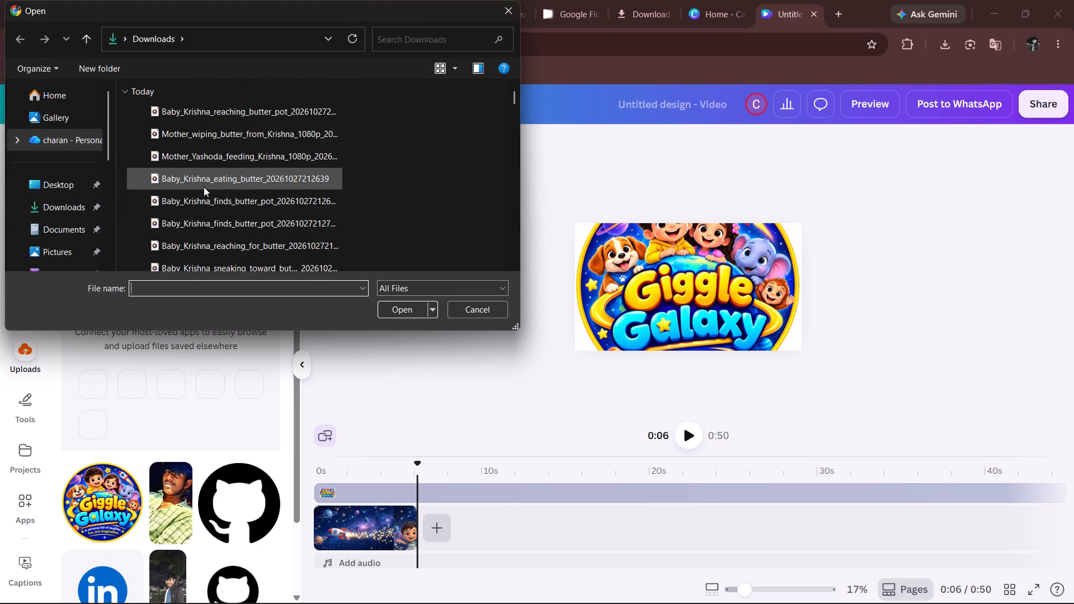
scroll(204, 187, down, 1)
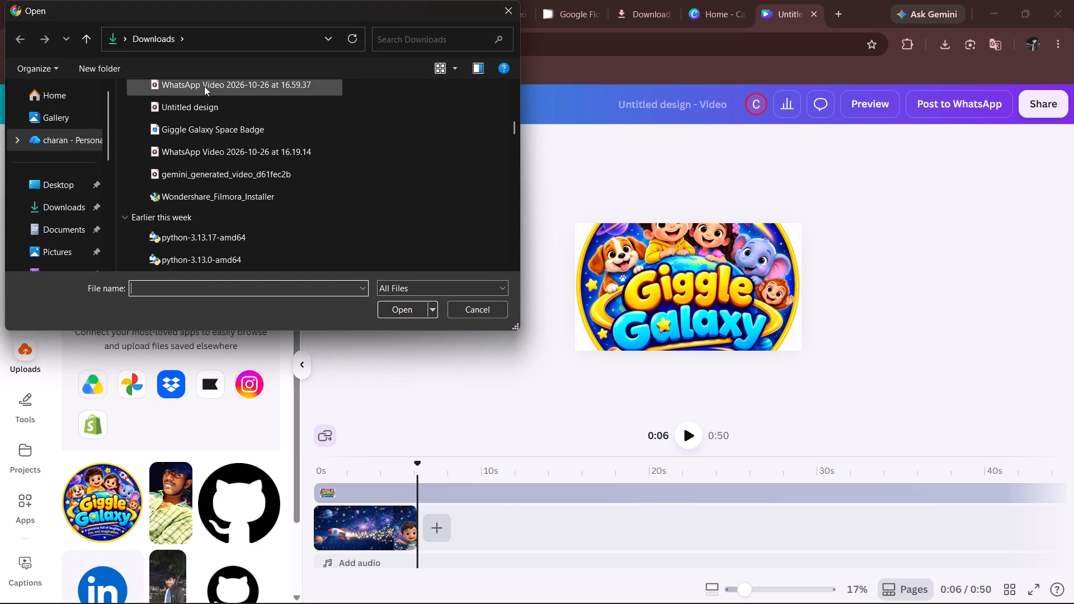
scroll(204, 86, up, 1)
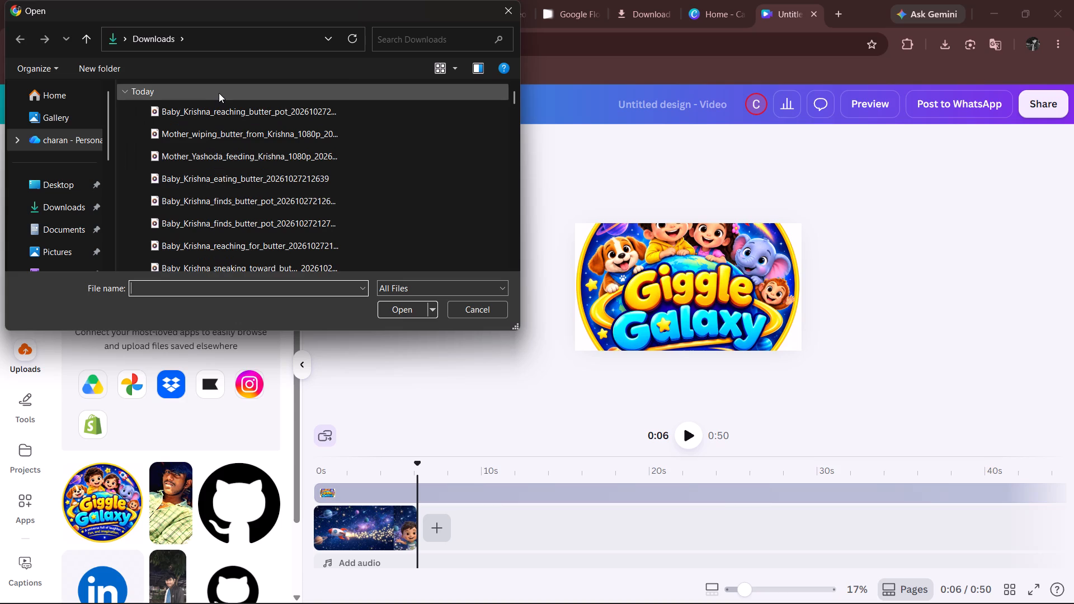
click(220, 106)
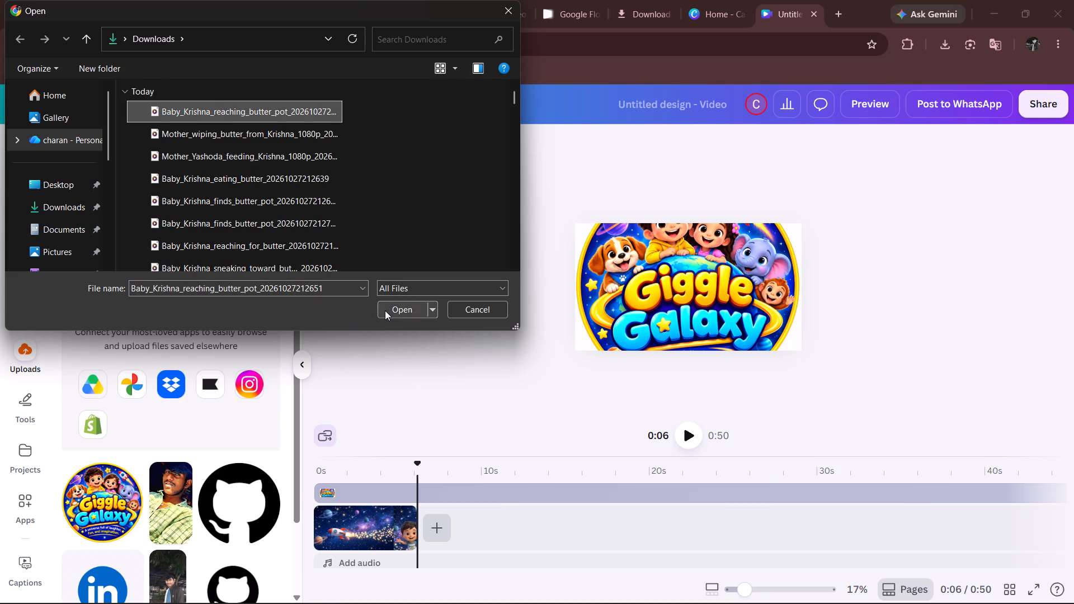
click(385, 310)
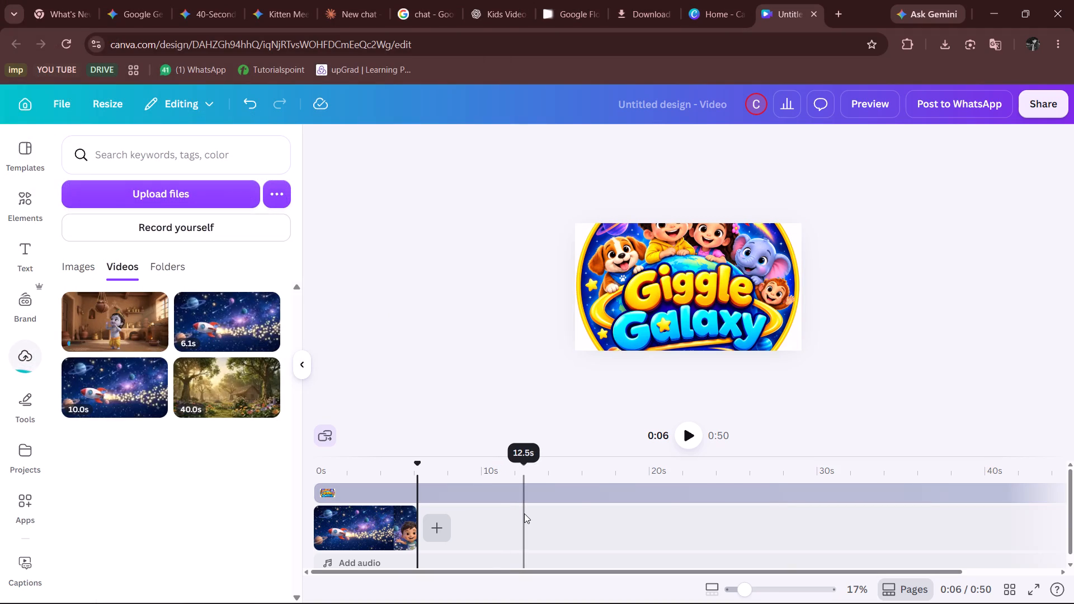
Upload the Mother_wiping_butter_from_Krishna_1080p and Mother_Yashoda_feeding_Krishna_1080p videos from Downloads.
click(215, 203)
drag(193, 106, 206, 119)
click(209, 129)
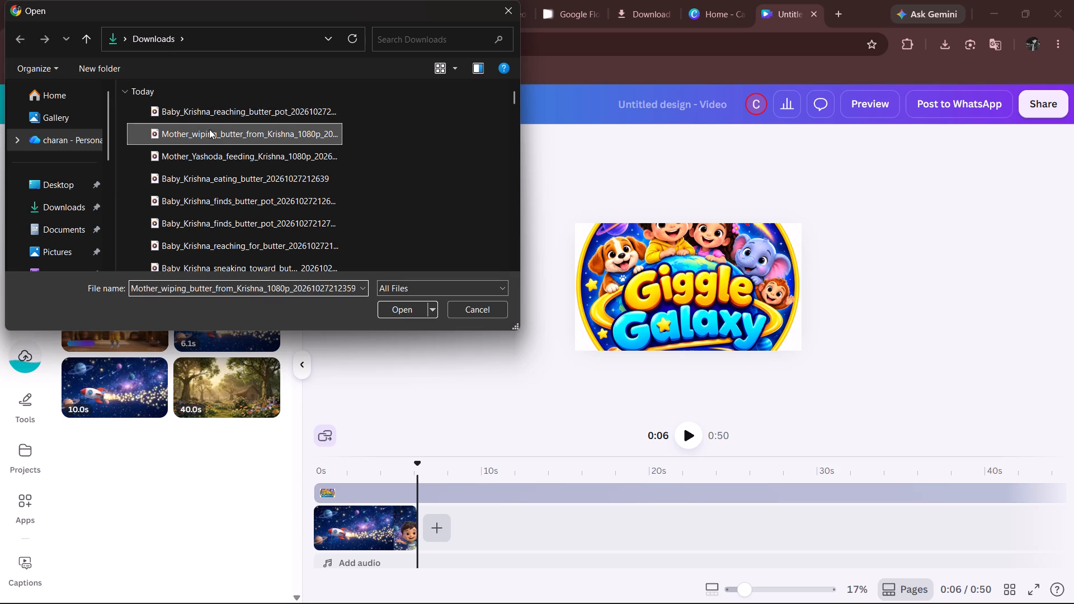
key(Return)
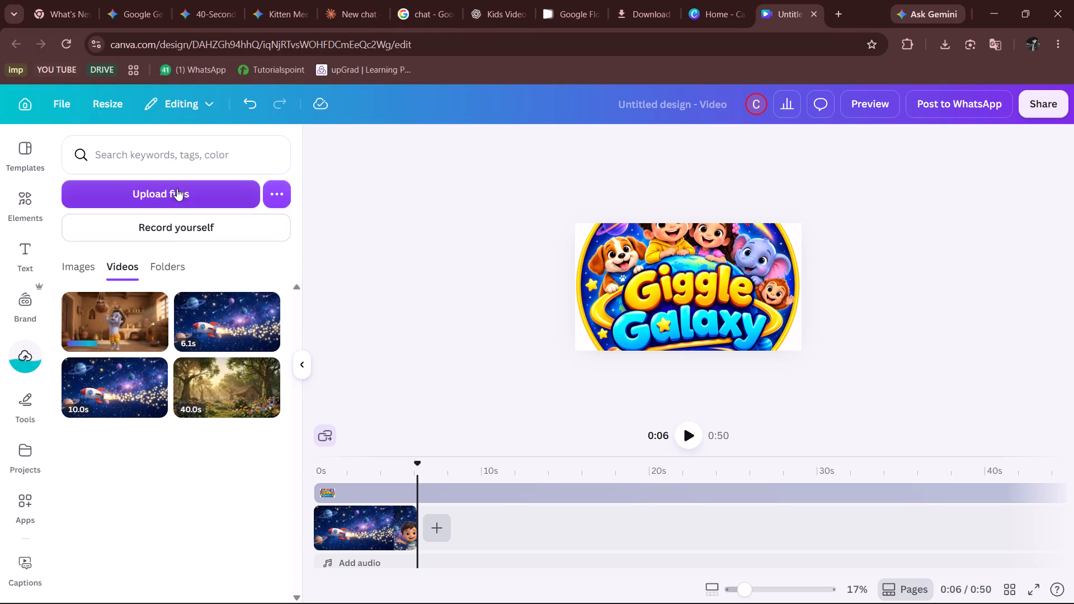
click(177, 188)
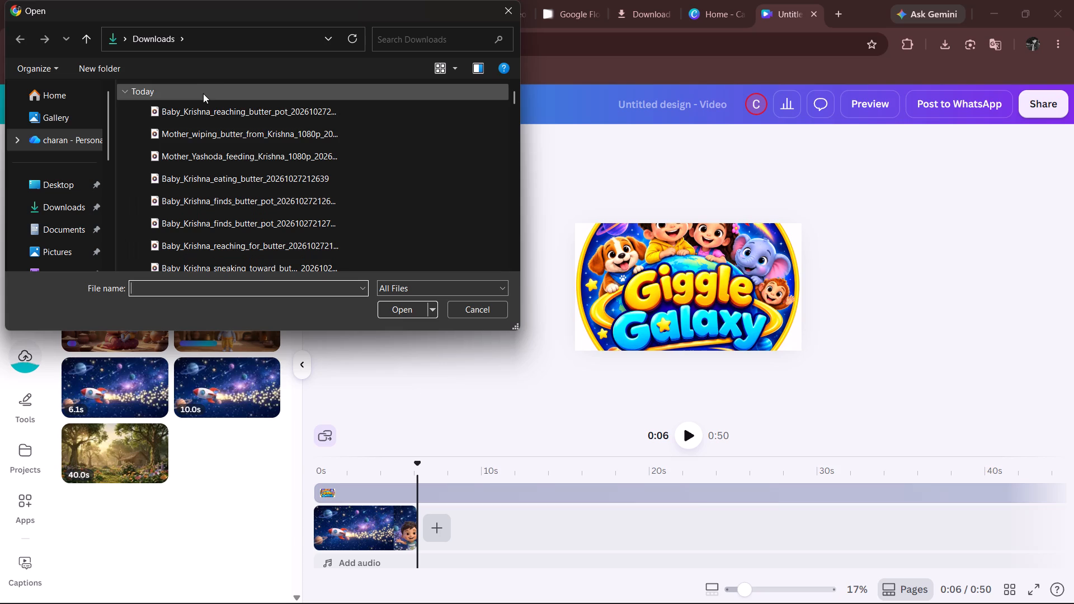
click(196, 153)
key(Return)
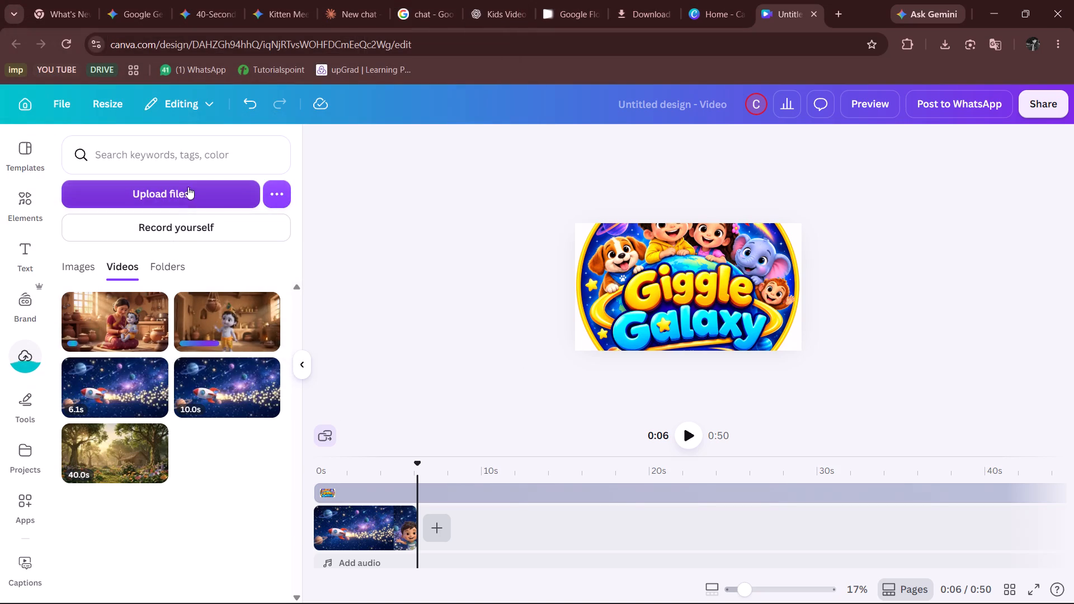
click(189, 194)
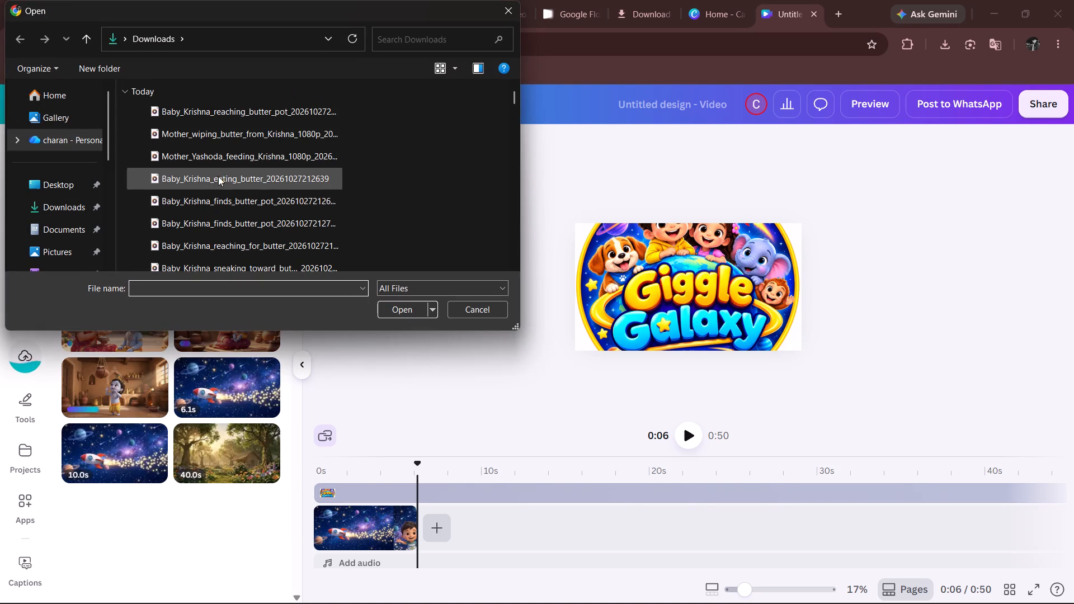
click(219, 178)
key(Return)
click(205, 187)
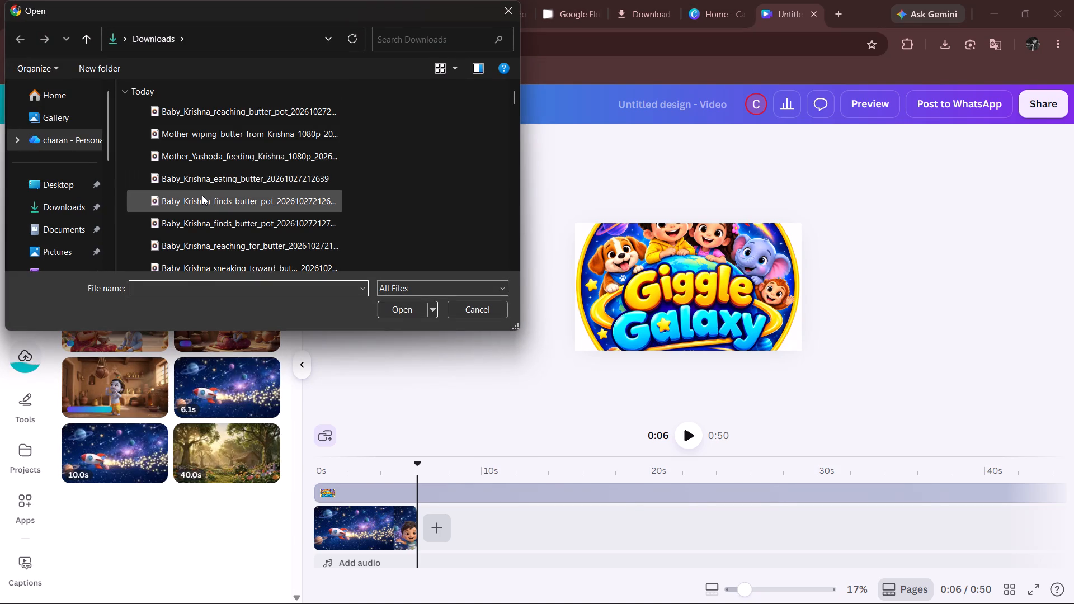
click(202, 195)
key(Return)
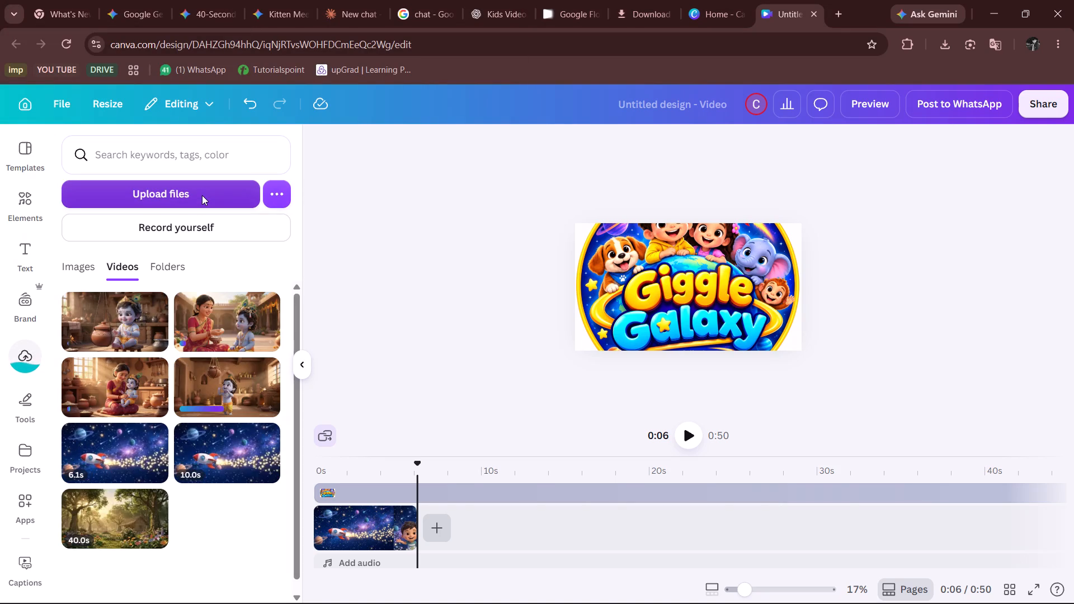
click(202, 195)
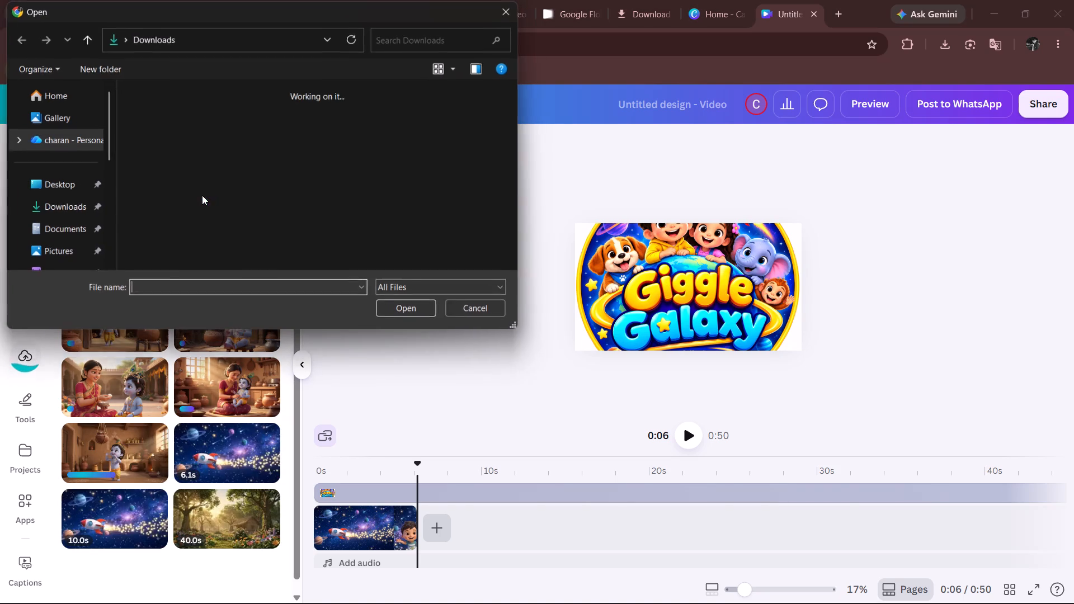
click(210, 218)
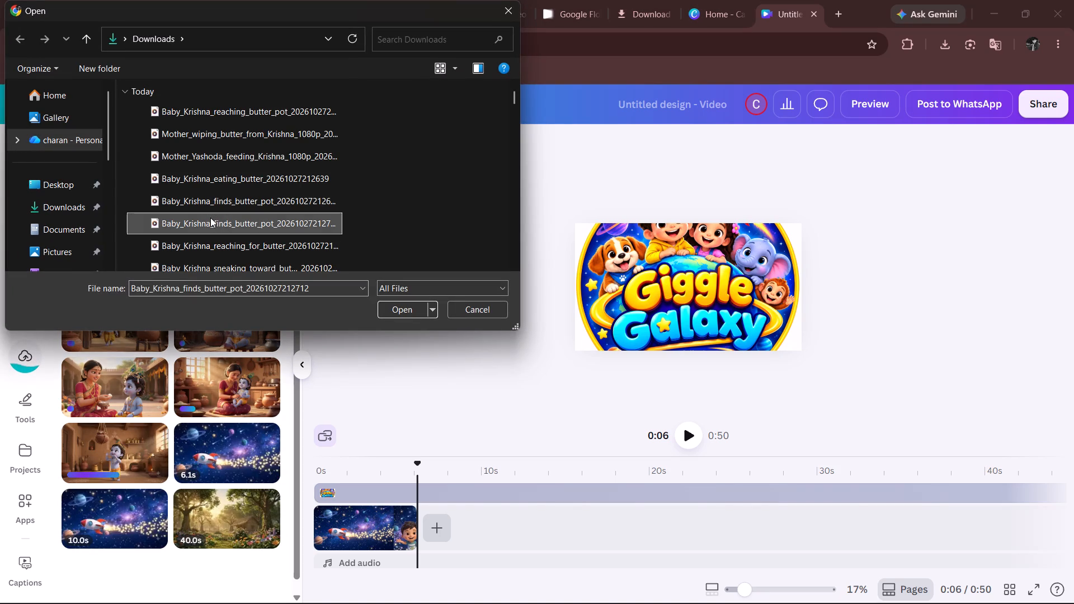
key(Return)
click(211, 197)
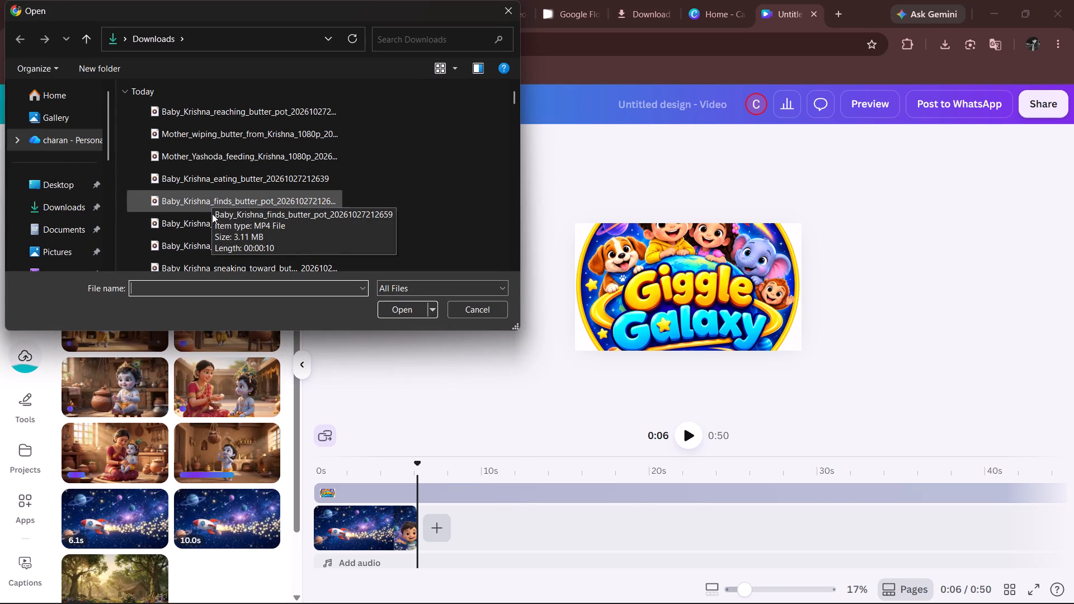
click(210, 220)
key(Return)
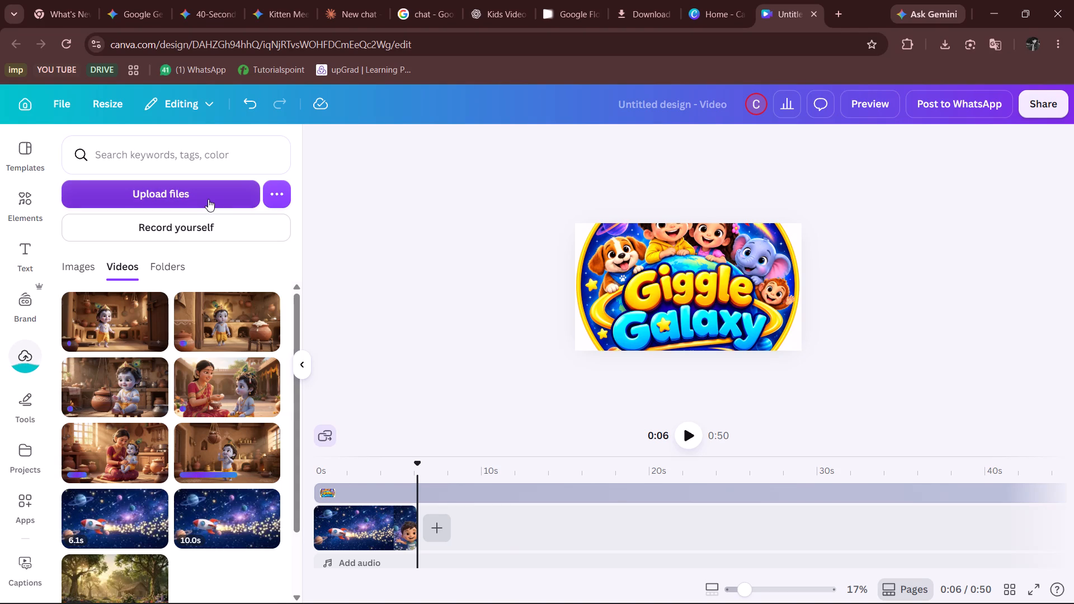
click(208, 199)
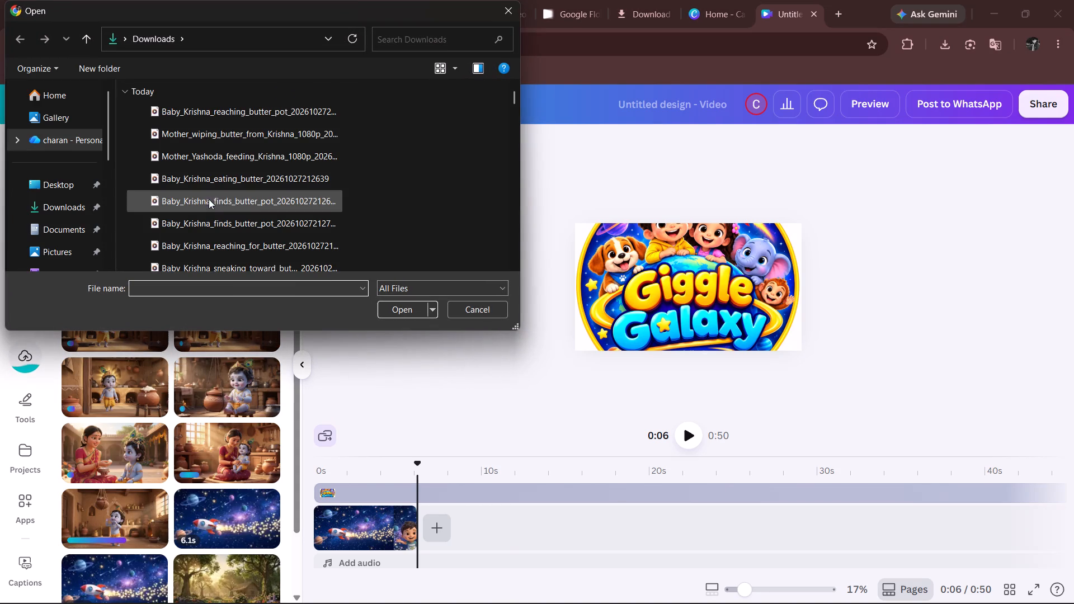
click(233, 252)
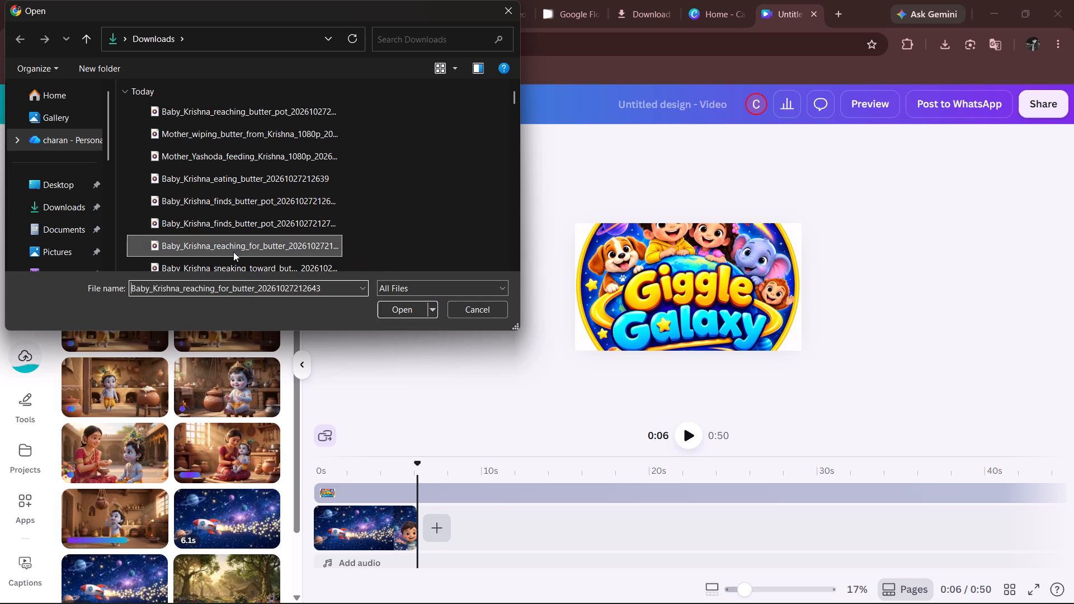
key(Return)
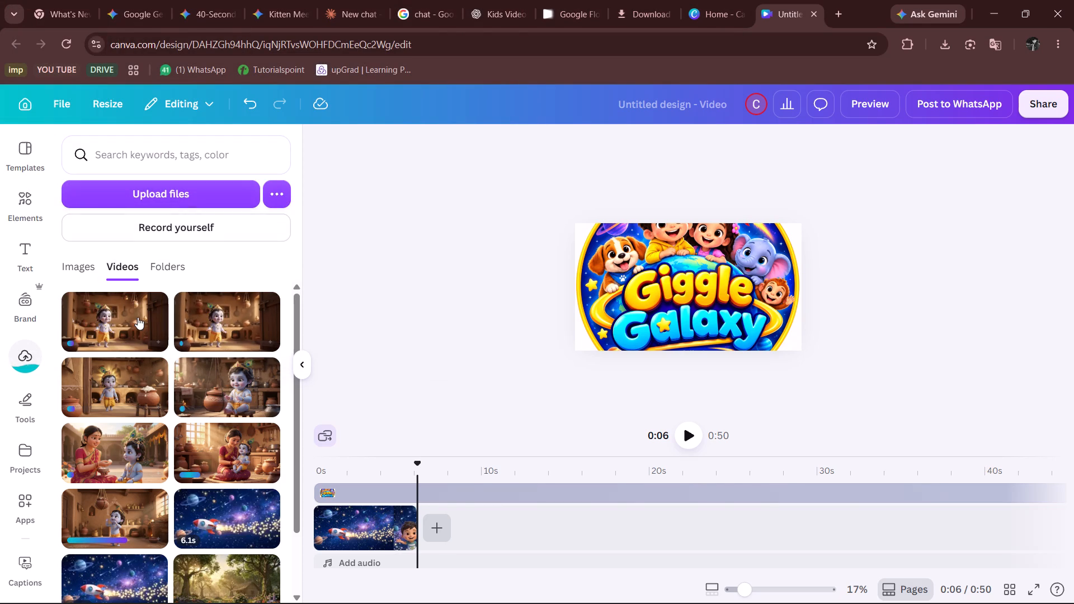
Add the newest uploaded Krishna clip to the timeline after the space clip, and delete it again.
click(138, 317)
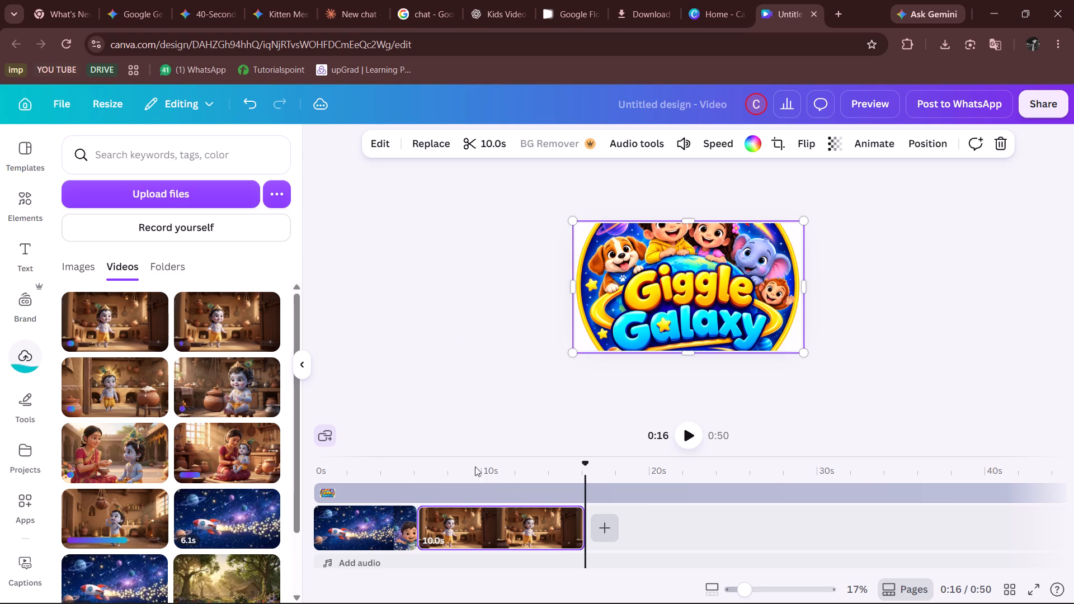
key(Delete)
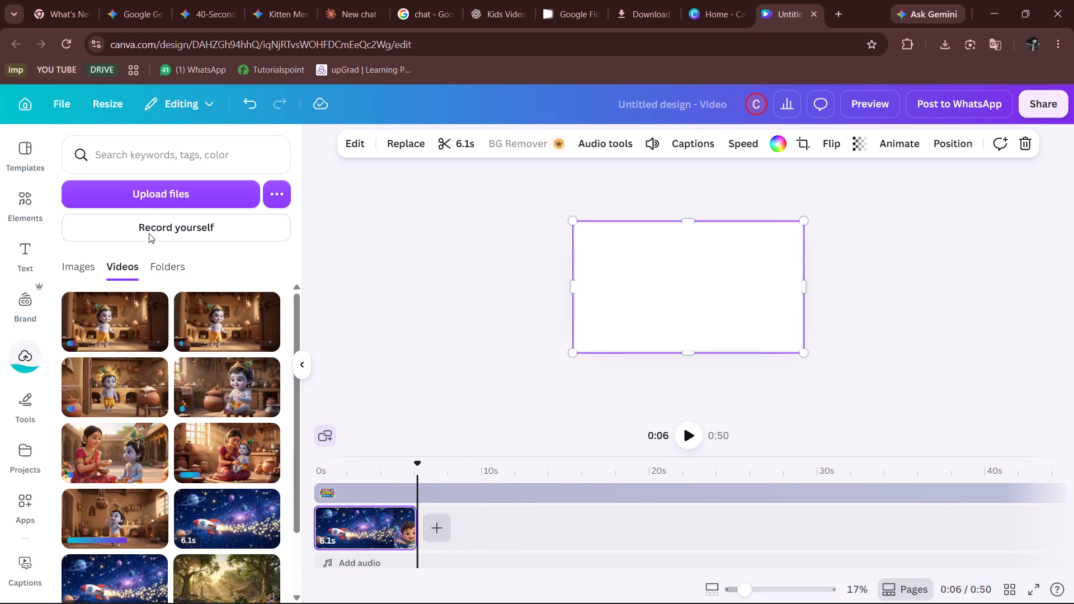
click(147, 198)
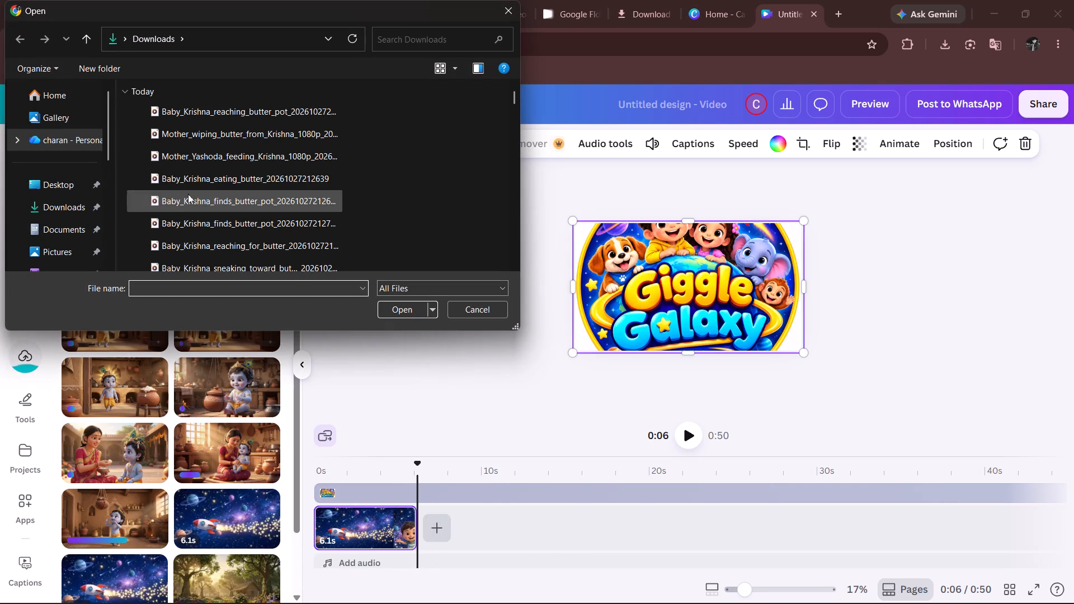
scroll(208, 251, down, 1)
click(208, 251)
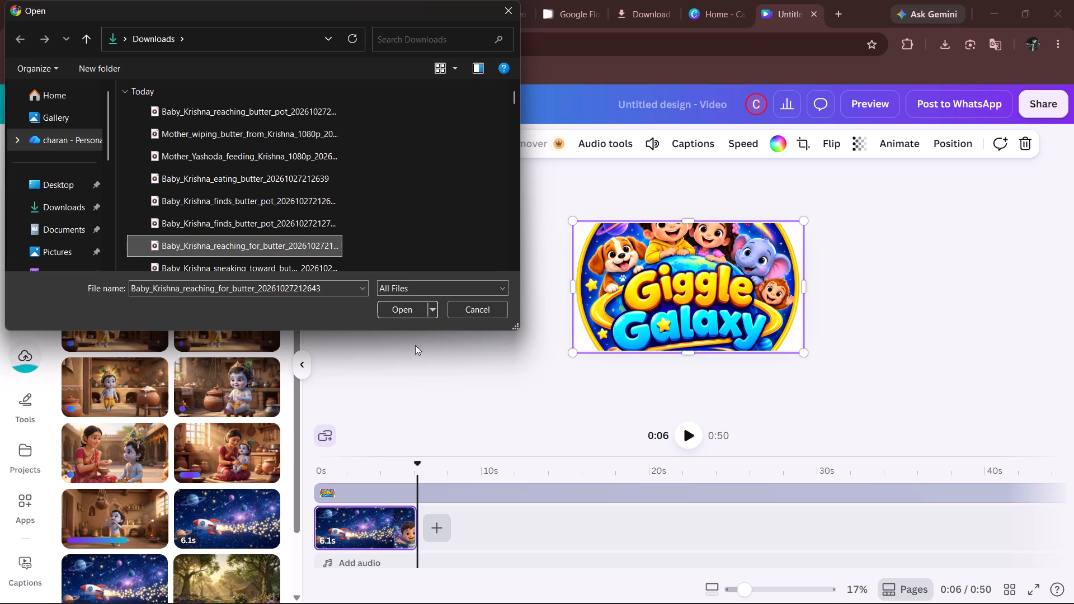
click(401, 306)
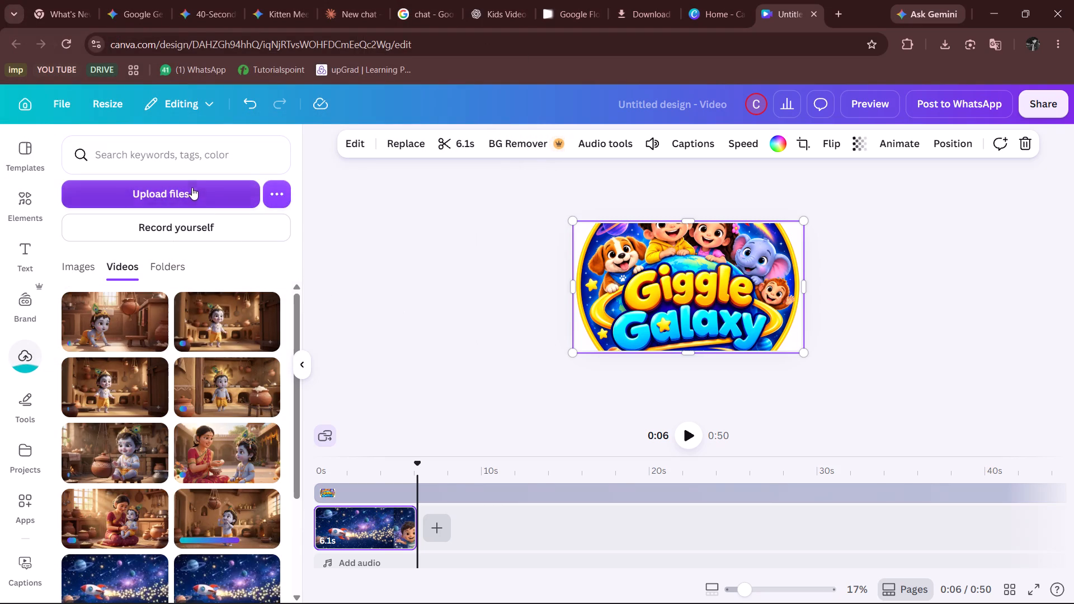
click(192, 188)
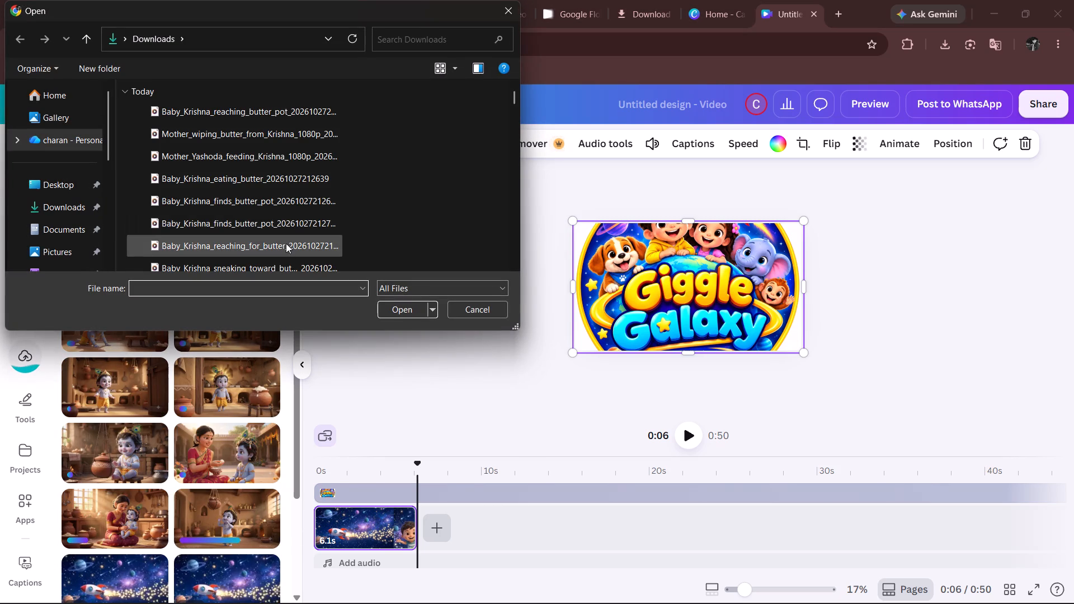
scroll(281, 249, down, 1)
scroll(260, 156, up, 1)
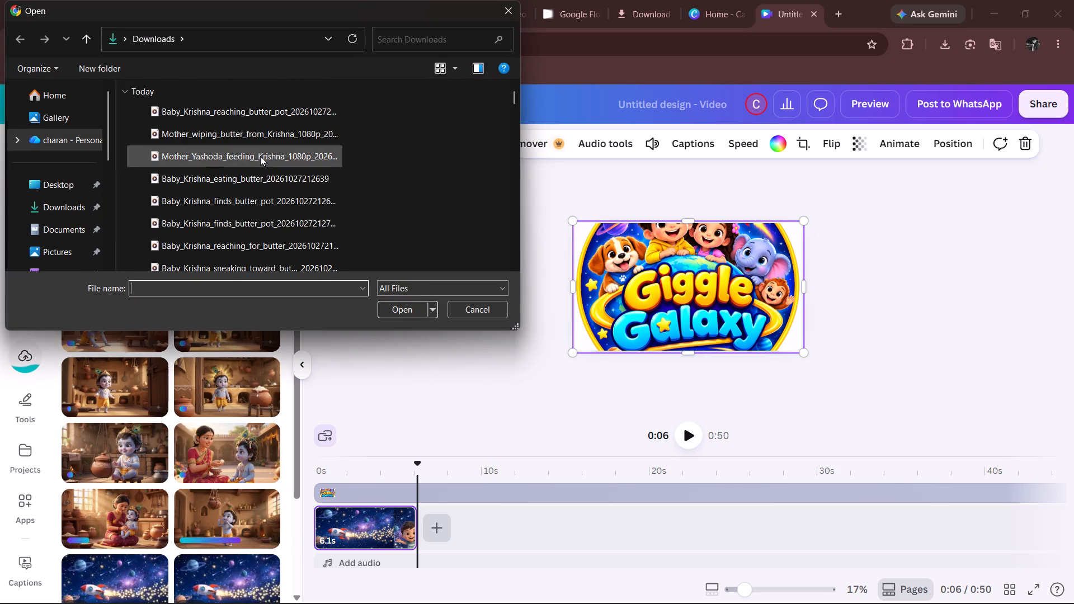
scroll(260, 156, down, 1)
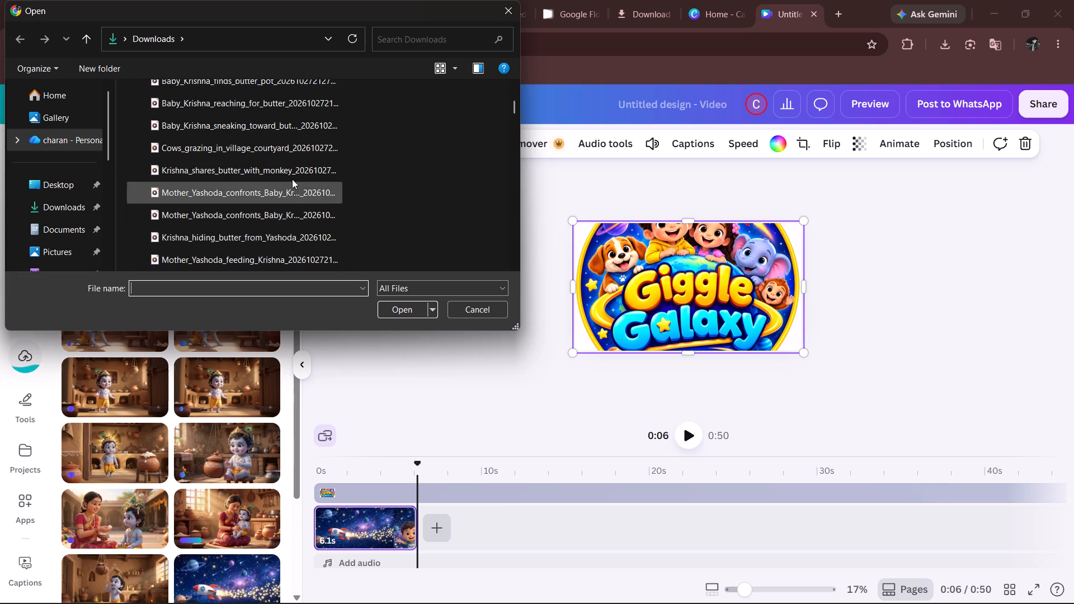
click(266, 126)
click(393, 309)
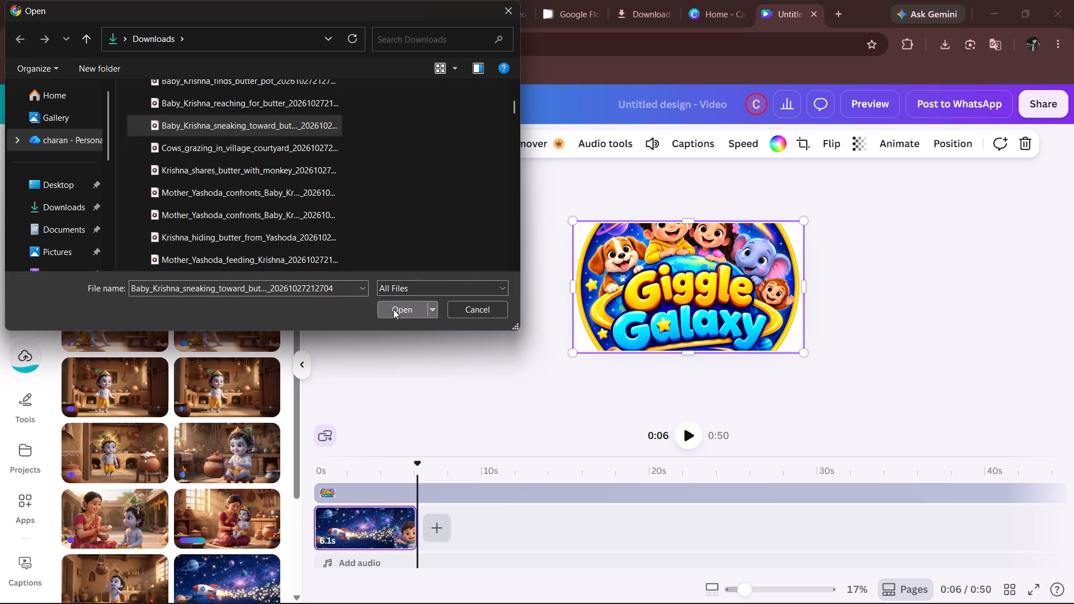
Upload the Krishna_shares_butter_with_monkey video from Downloads.
click(167, 187)
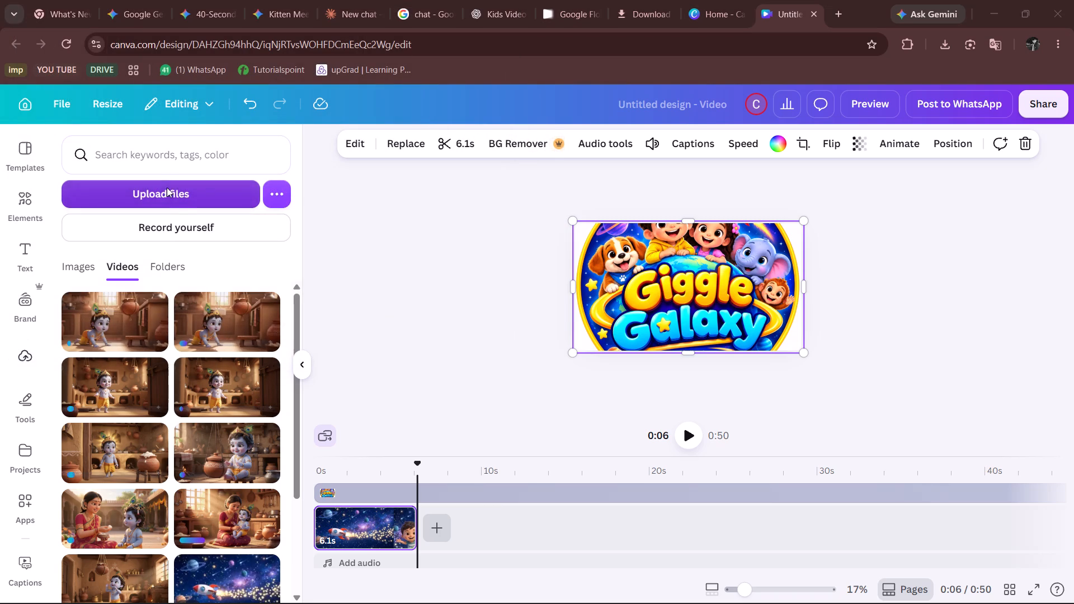
scroll(205, 196, down, 1)
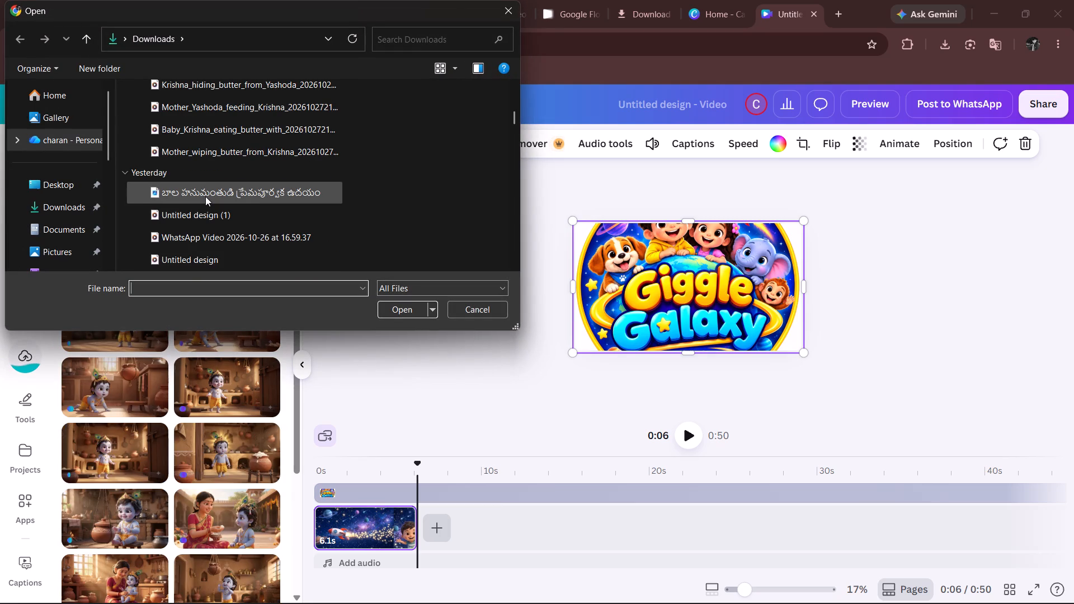
scroll(205, 196, up, 1)
scroll(205, 196, down, 1)
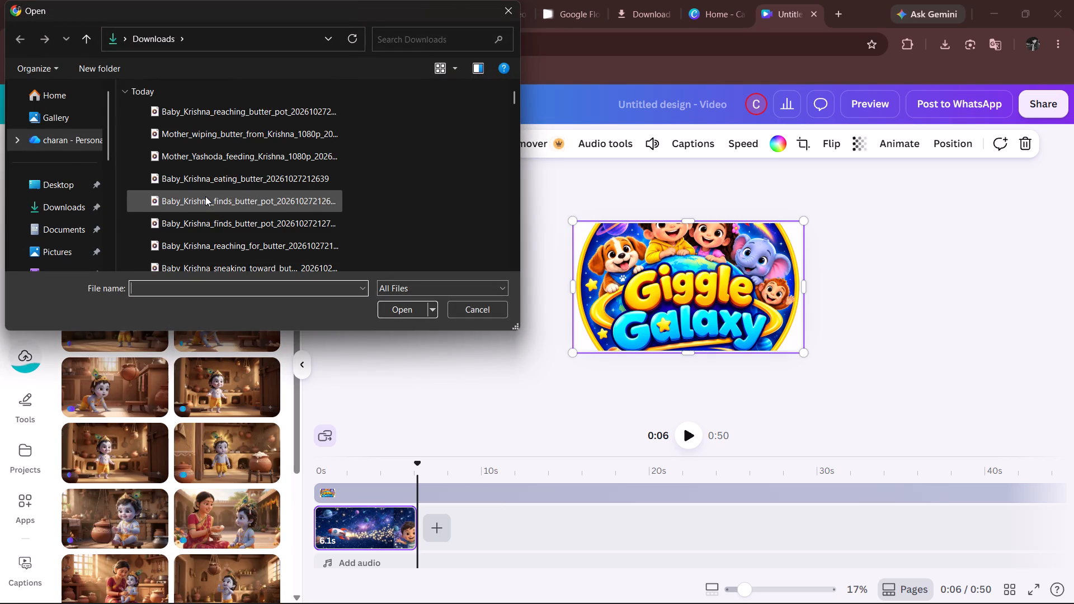
scroll(205, 196, down, 1)
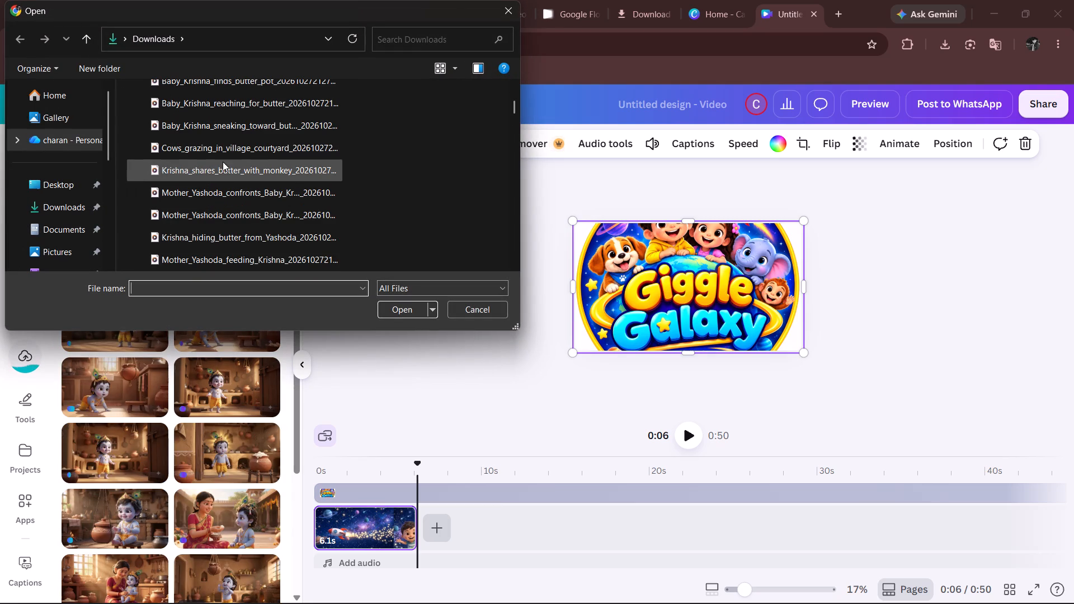
click(220, 167)
key(Return)
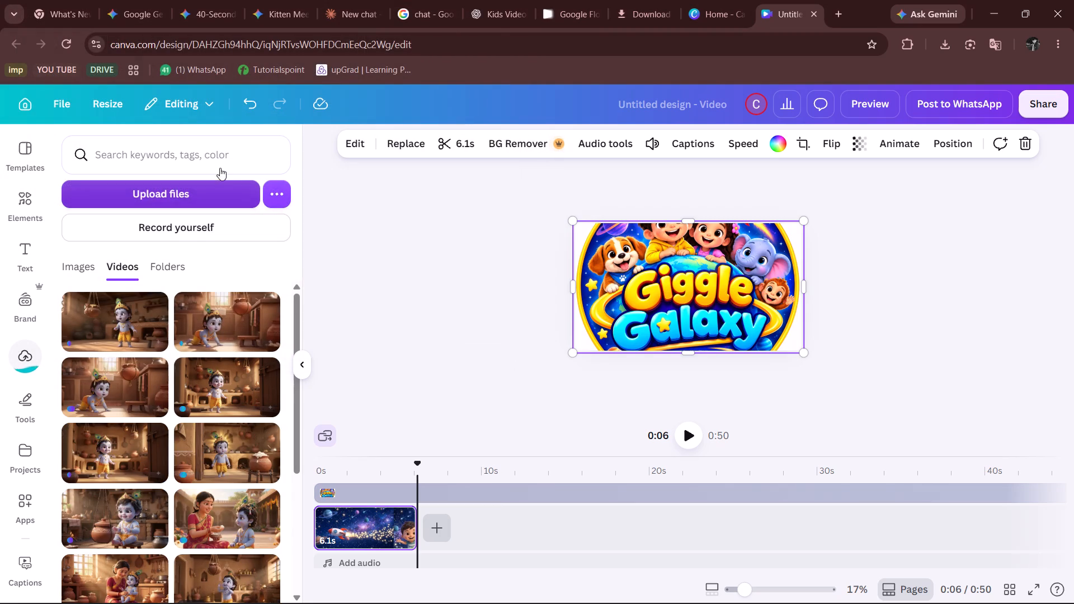
Upload the non-1080p Mother_wiping_butter_from_Krishna video, the last of today's files in Downloads.
click(217, 188)
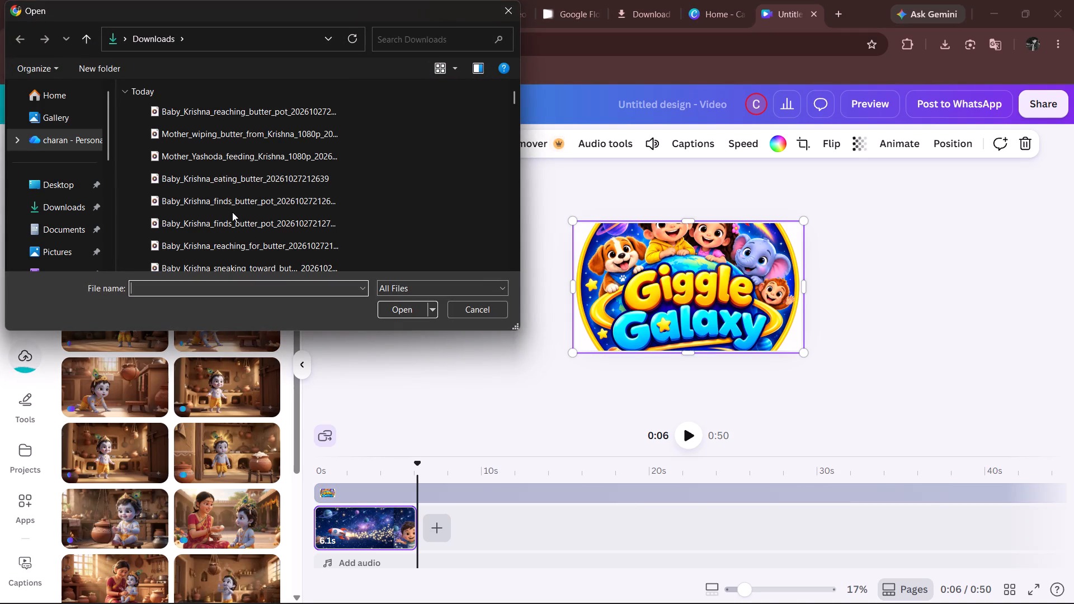
scroll(232, 212, down, 1)
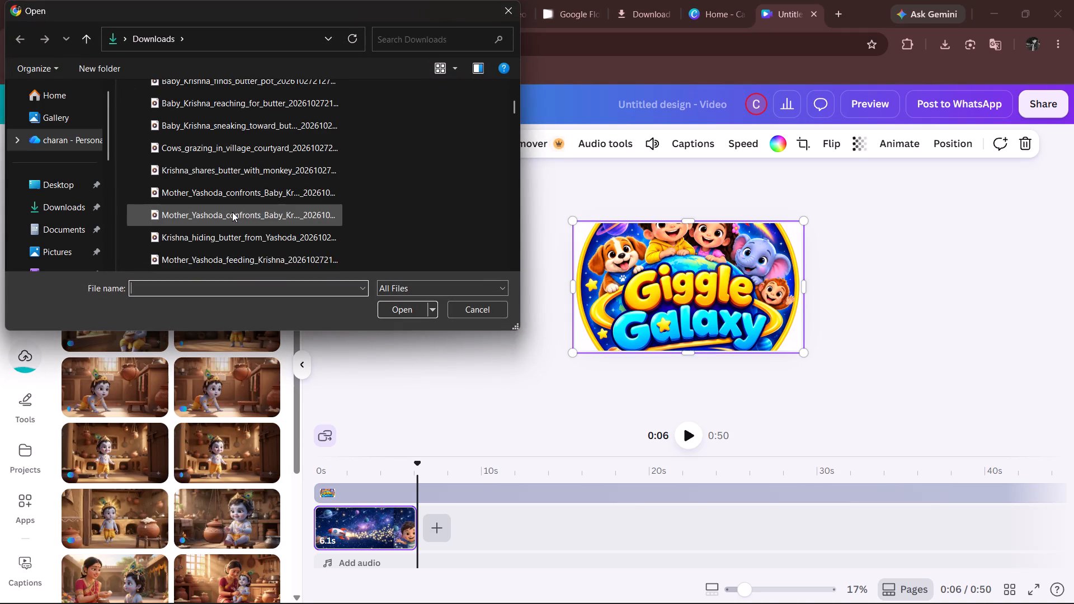
scroll(232, 212, down, 2)
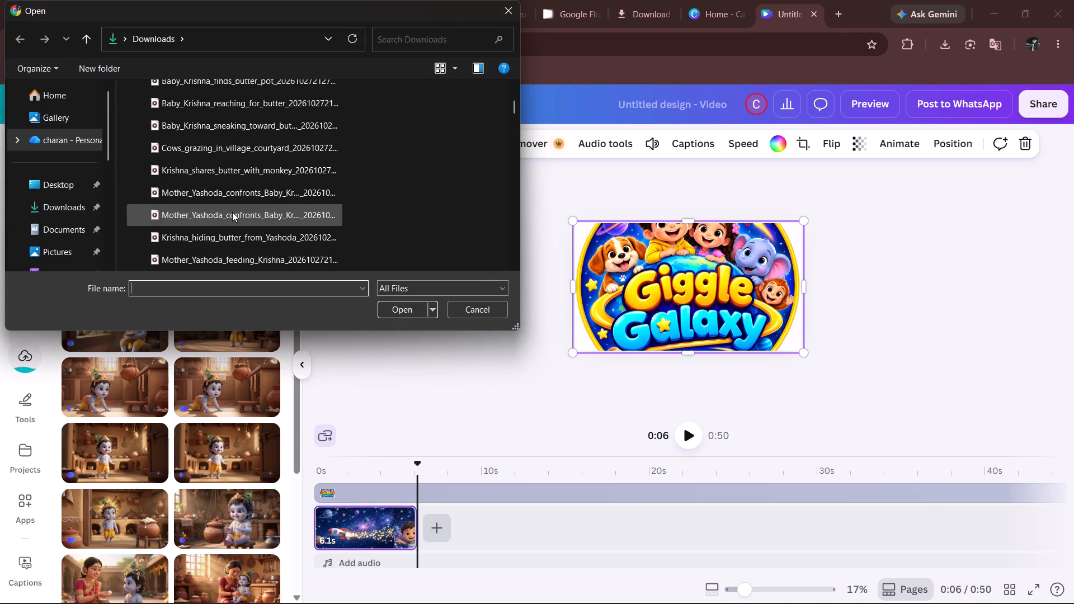
scroll(232, 212, down, 1)
click(232, 212)
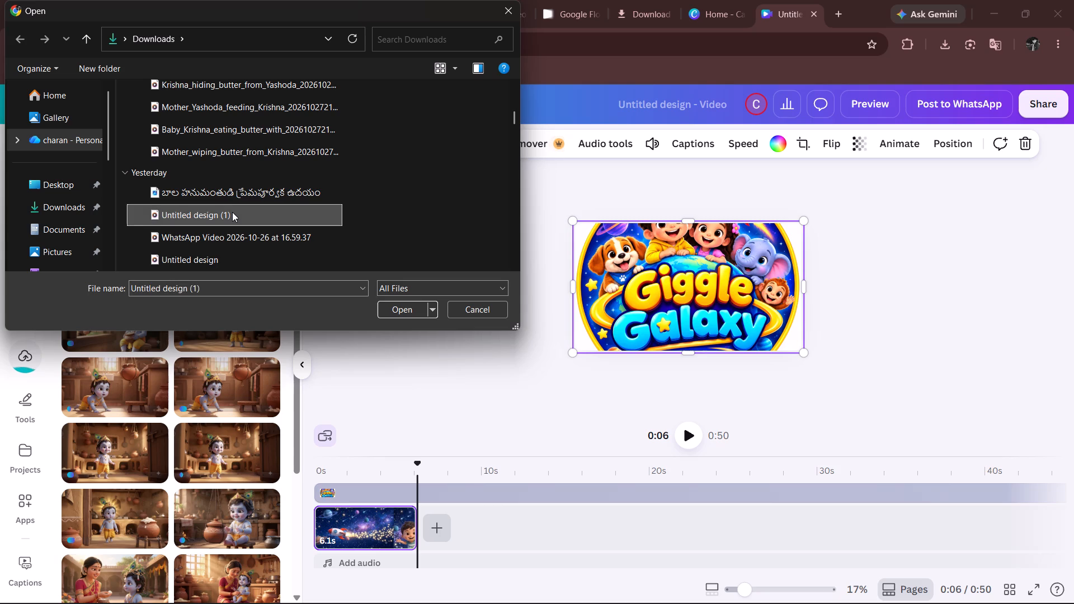
scroll(231, 168, up, 1)
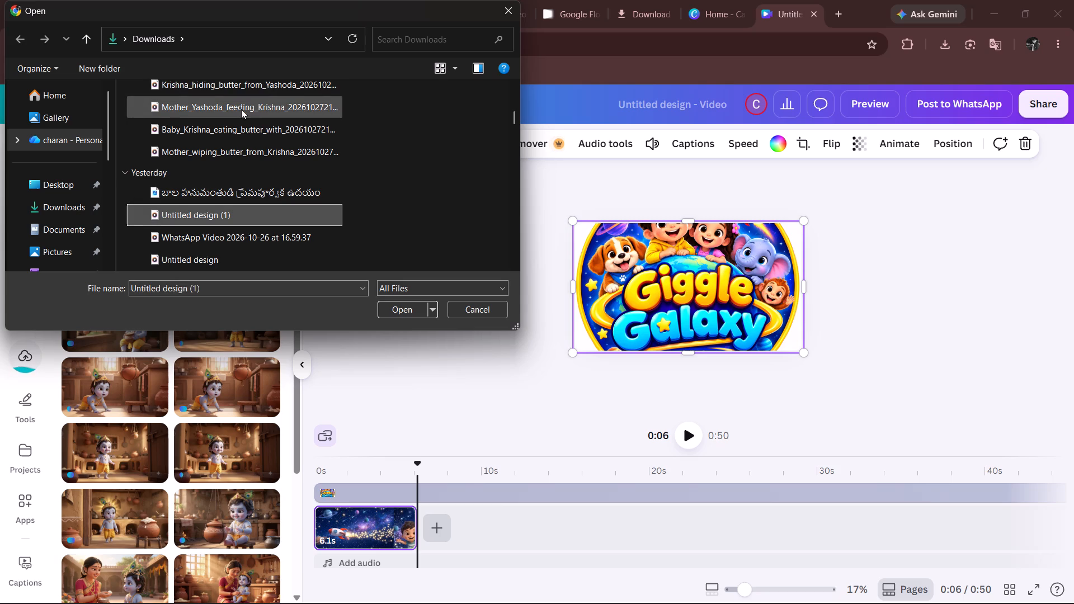
click(294, 154)
click(401, 307)
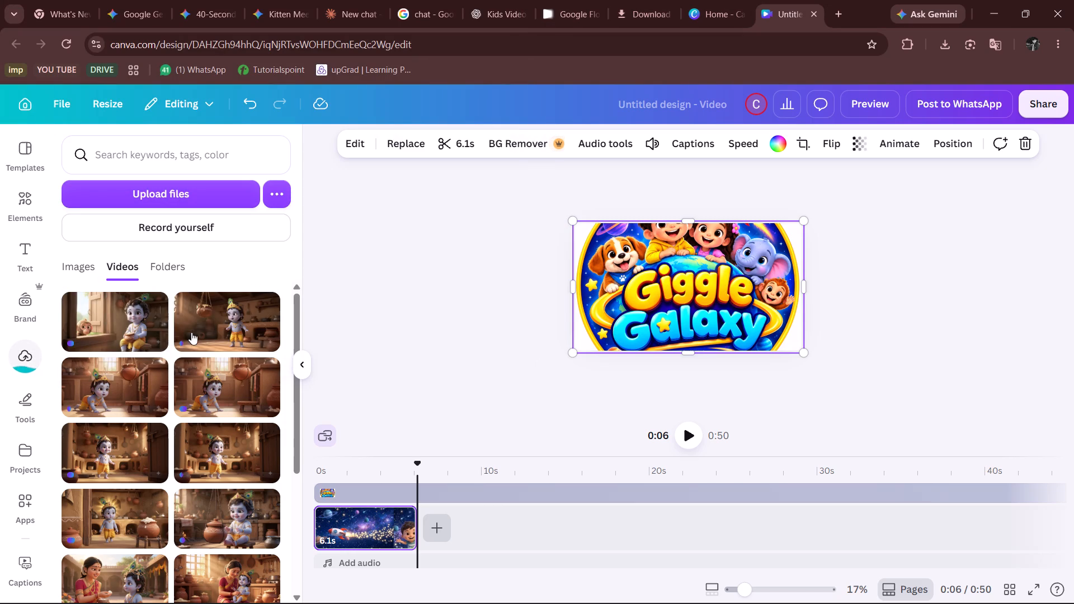
Check the clips already in the video uploads and start another file upload.
scroll(191, 332, up, 2)
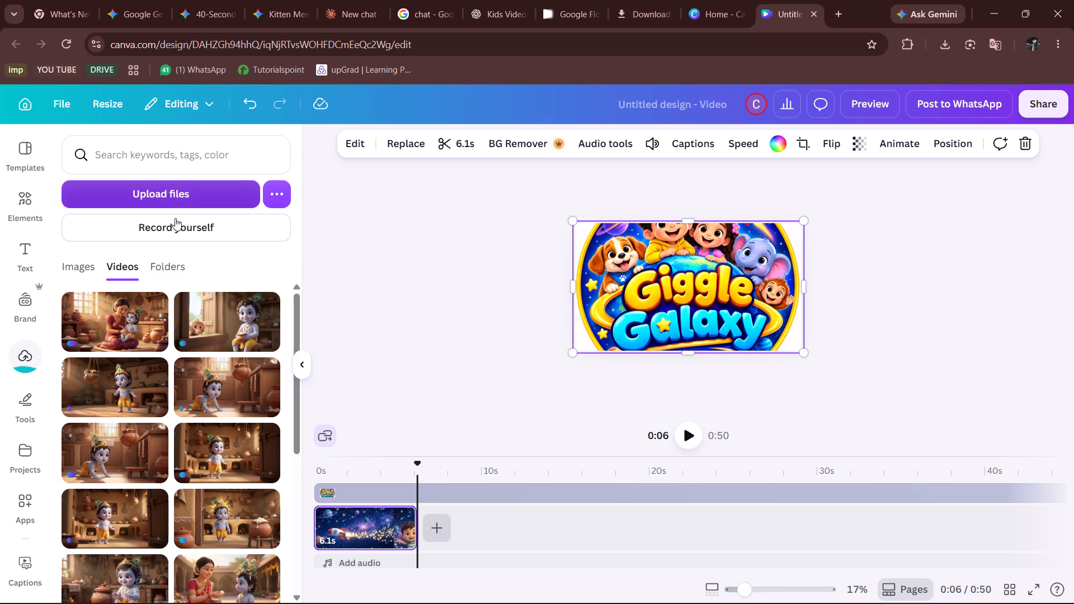
scroll(150, 334, right, 1)
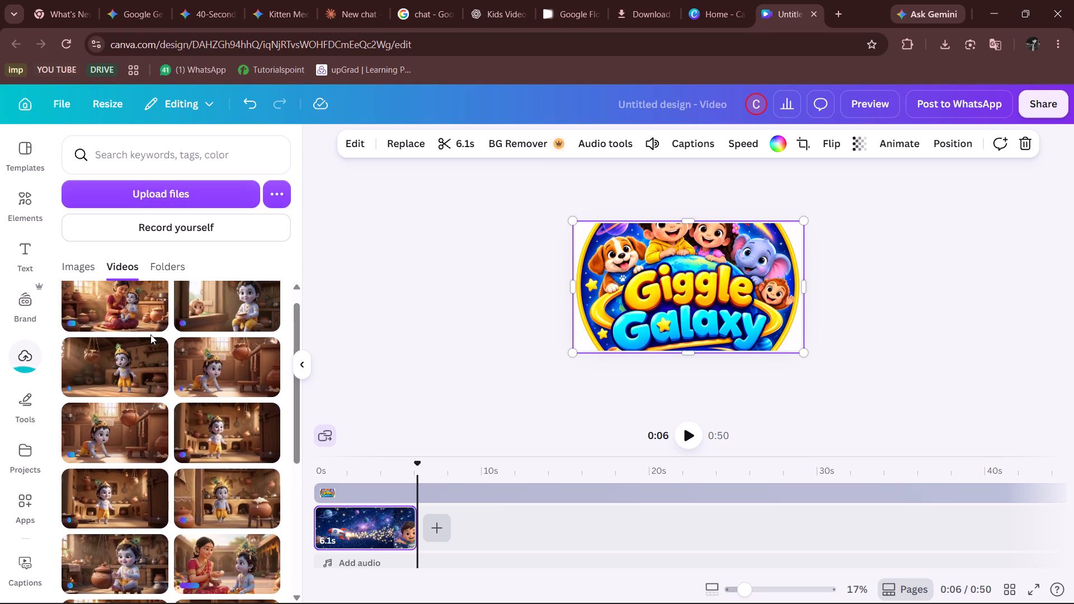
scroll(133, 299, right, 1)
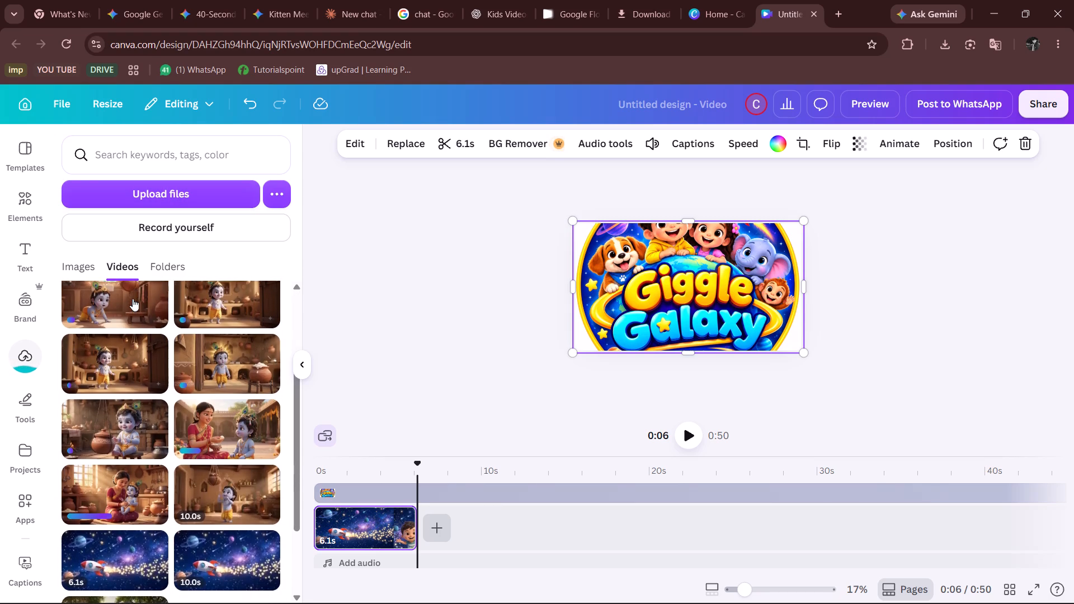
scroll(133, 299, right, 1)
click(177, 201)
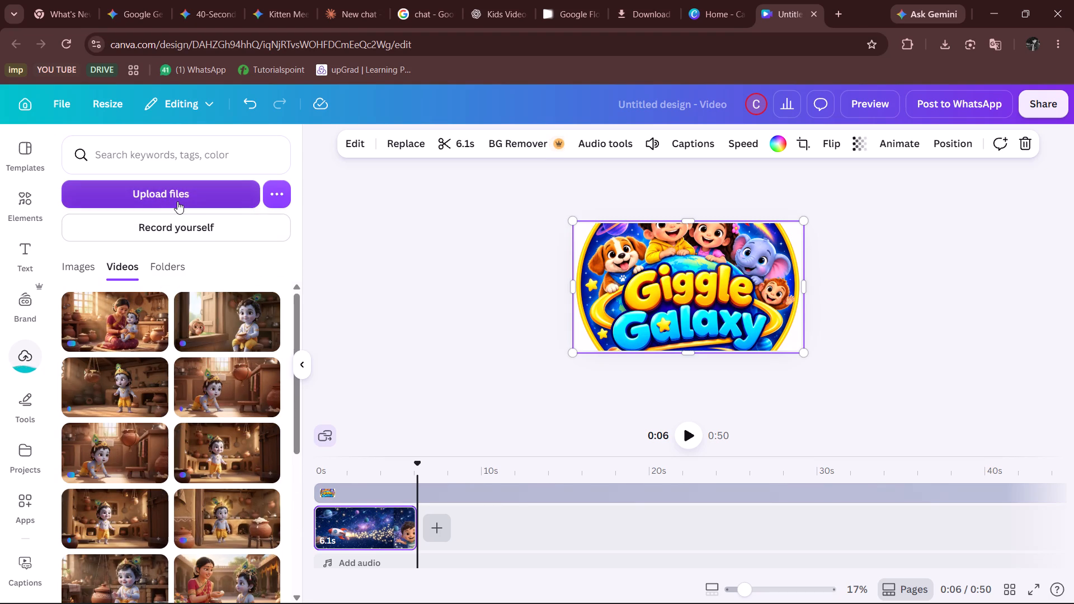
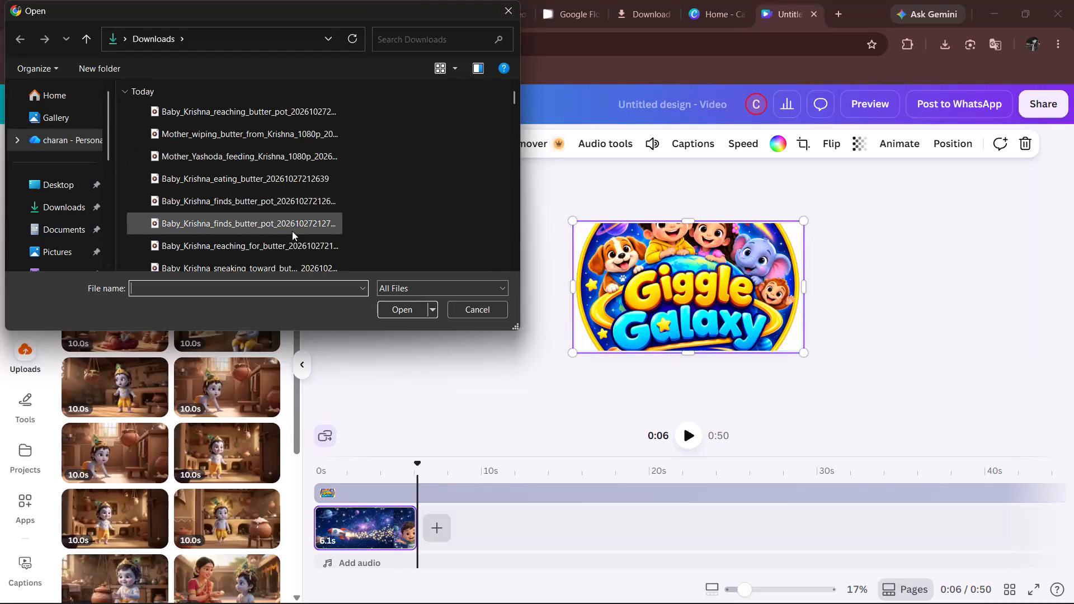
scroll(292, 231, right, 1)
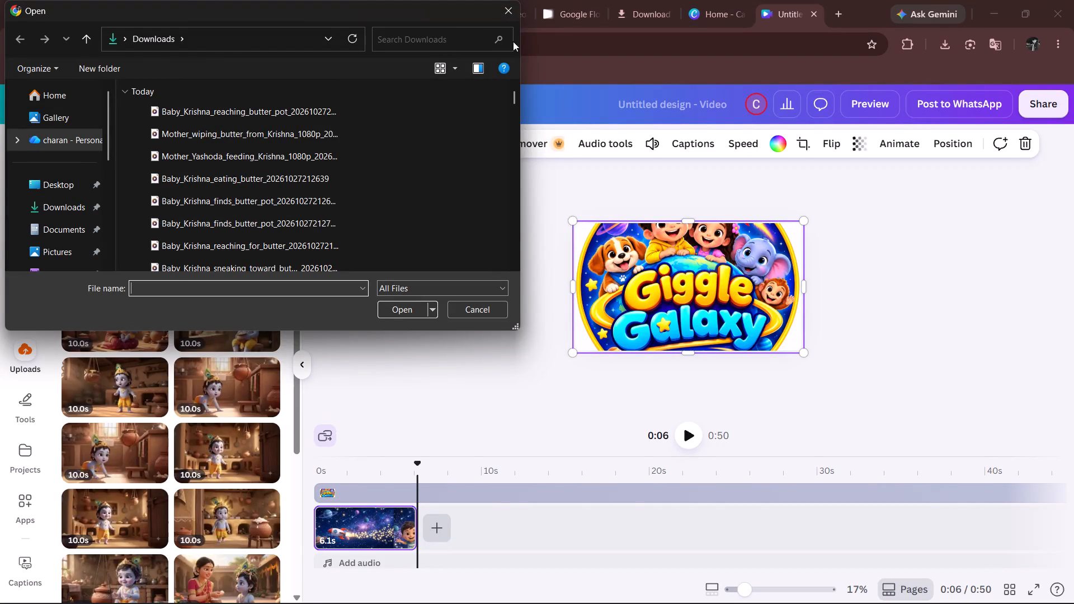
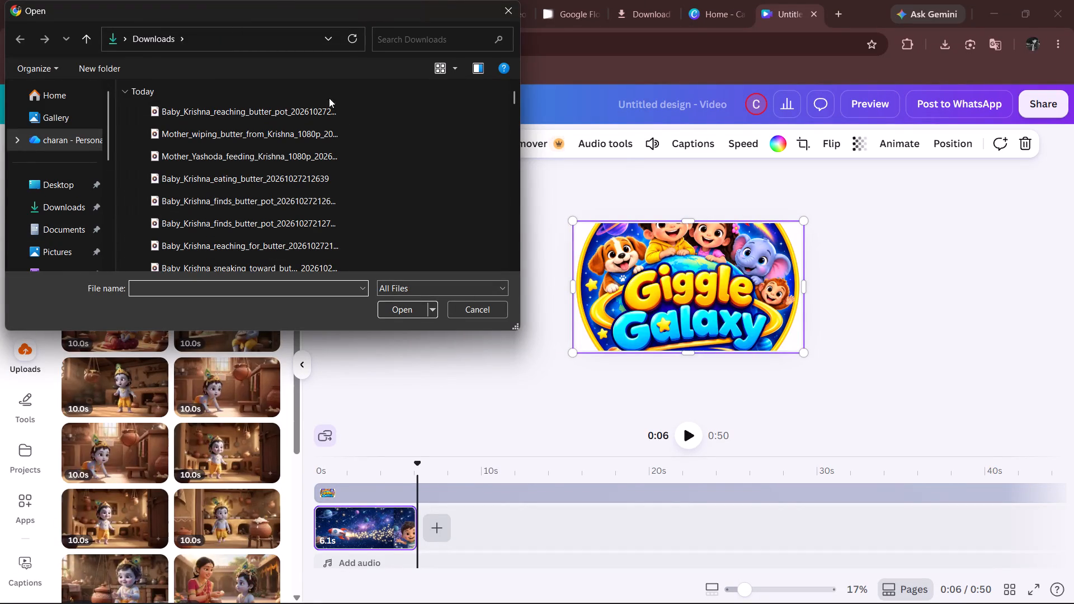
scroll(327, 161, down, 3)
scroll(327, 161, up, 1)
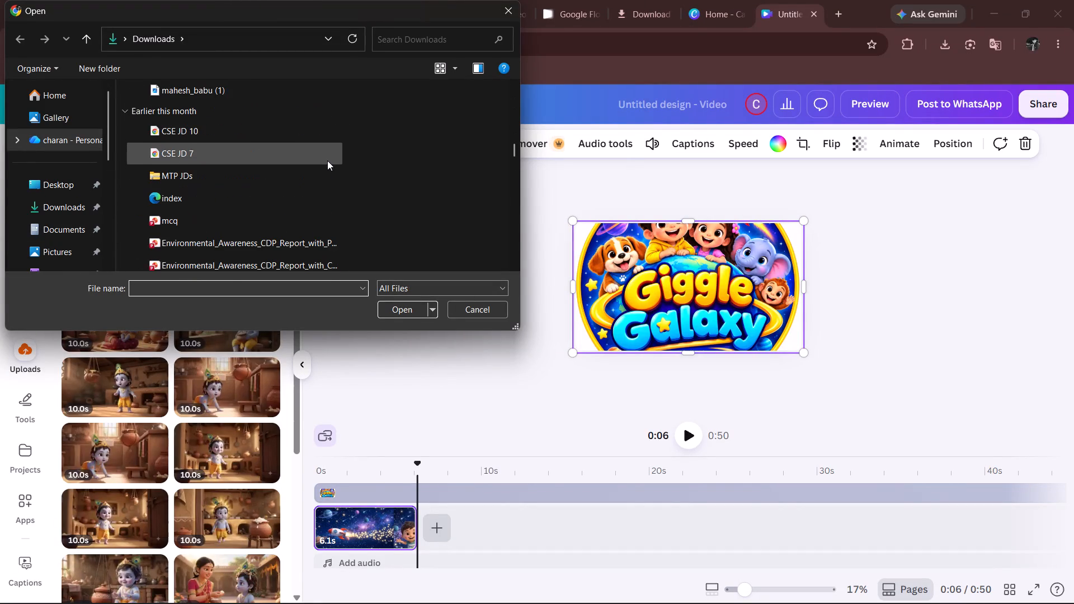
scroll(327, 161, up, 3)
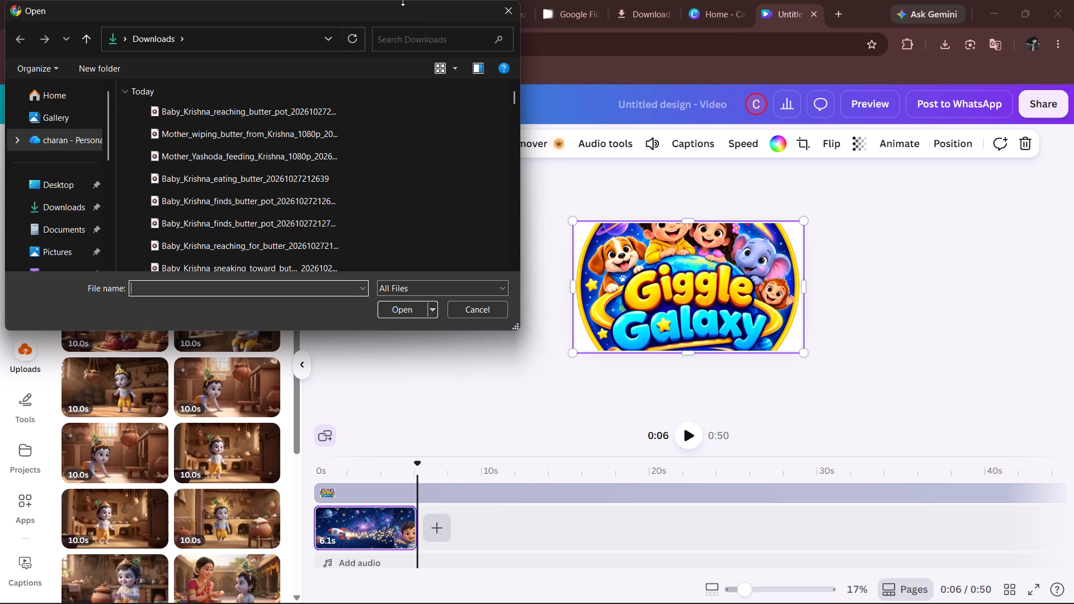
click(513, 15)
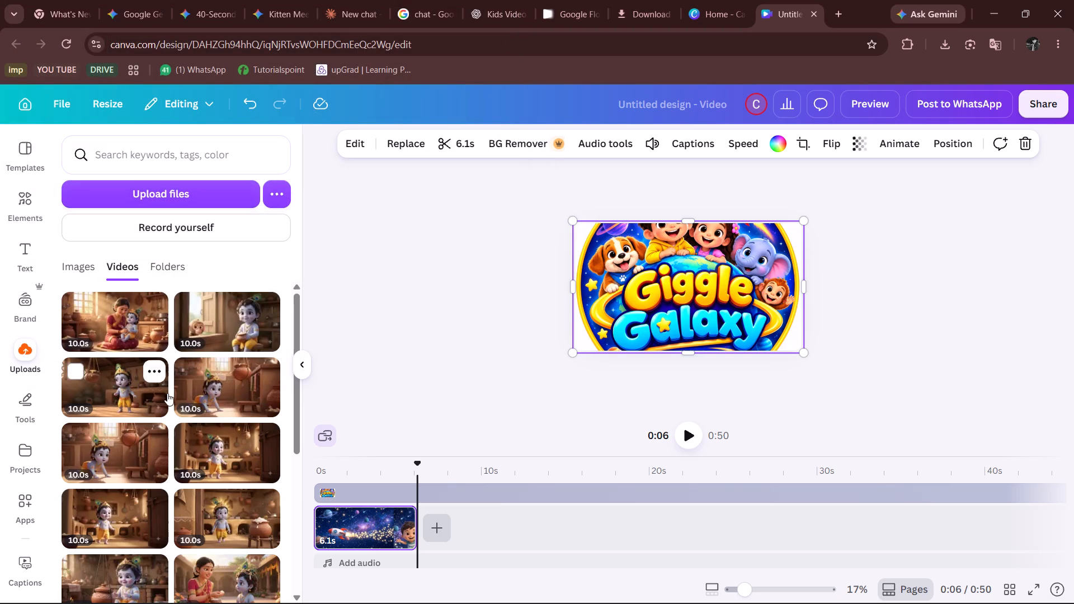
Add the uploaded 10-second clip of Krishna standing beneath a hanging pot to the timeline, directly after the rocket intro.
scroll(167, 393, down, 4)
scroll(167, 393, right, 1)
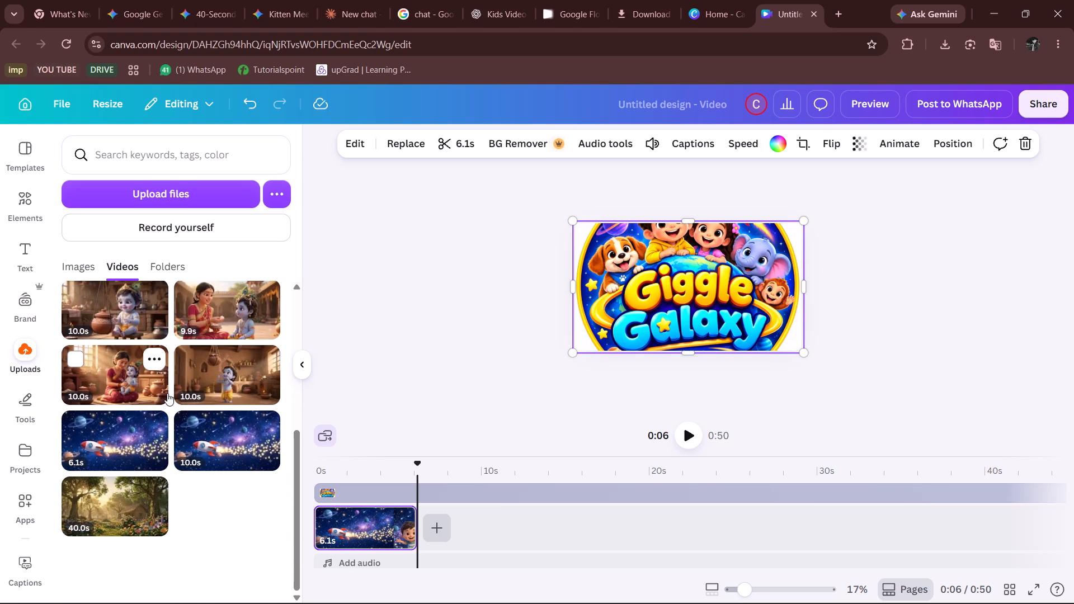
scroll(167, 393, right, 2)
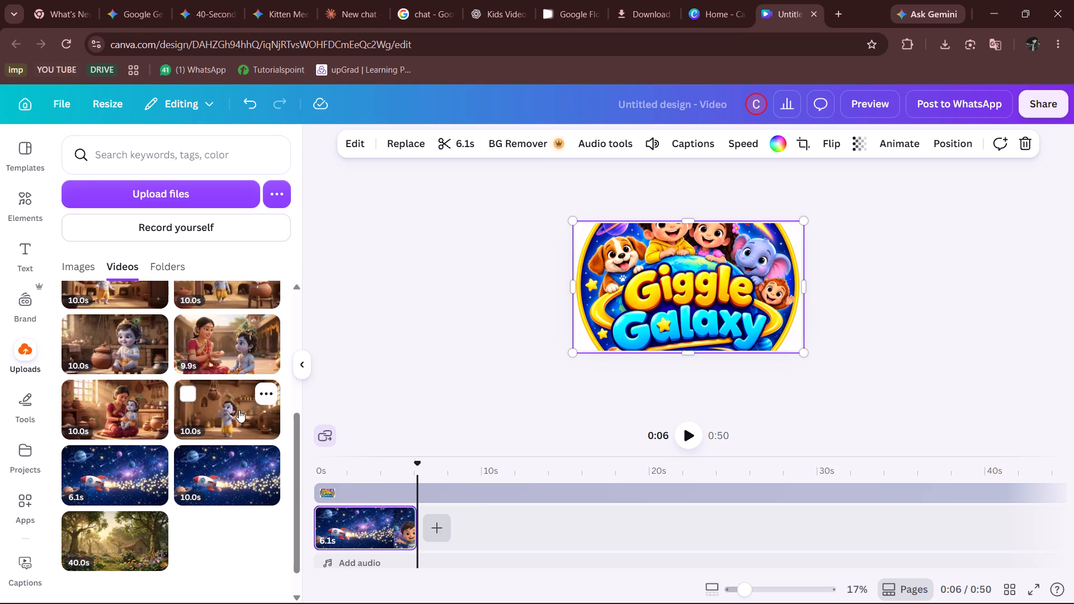
click(439, 524)
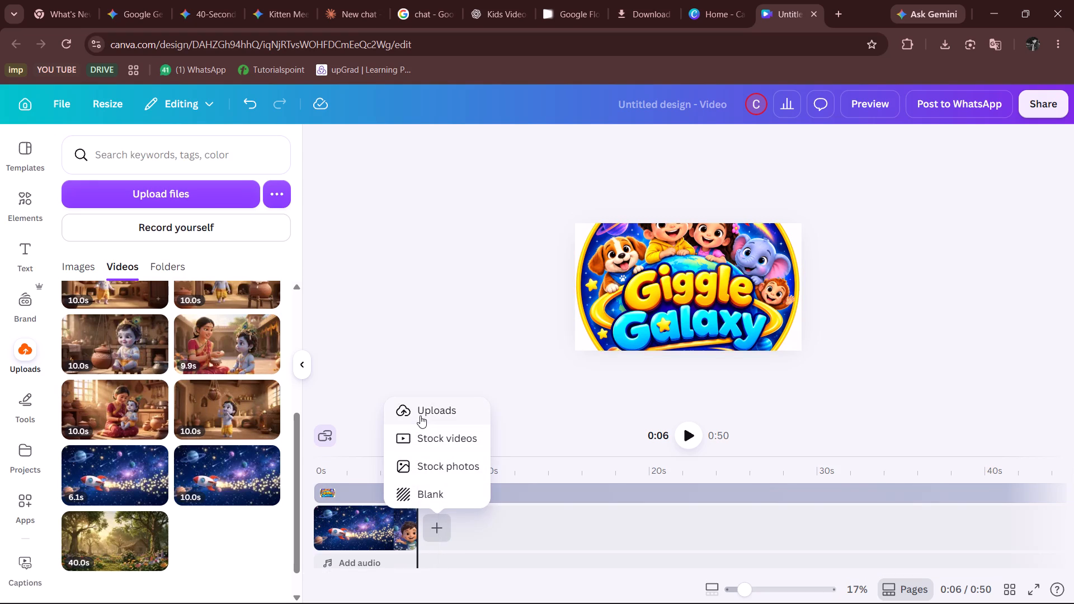
click(420, 416)
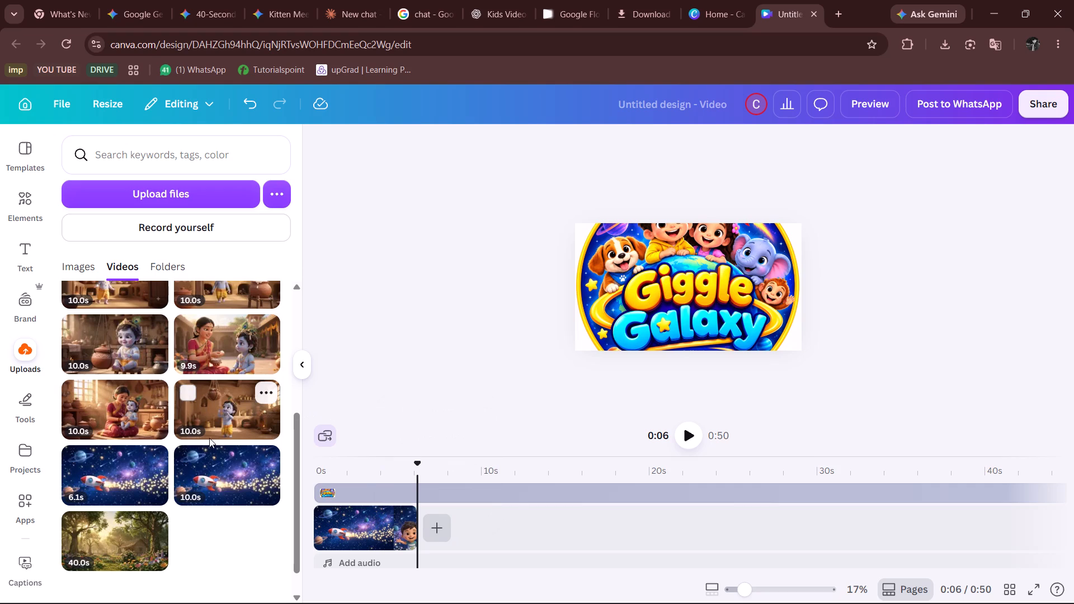
click(234, 416)
drag(234, 416, 454, 506)
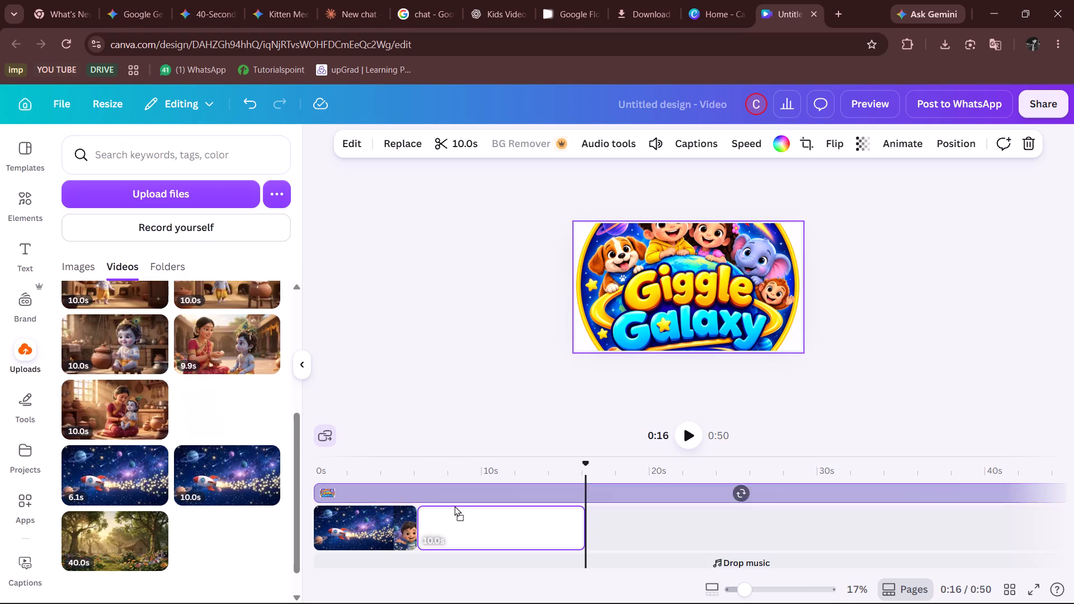
drag(454, 506, 478, 519)
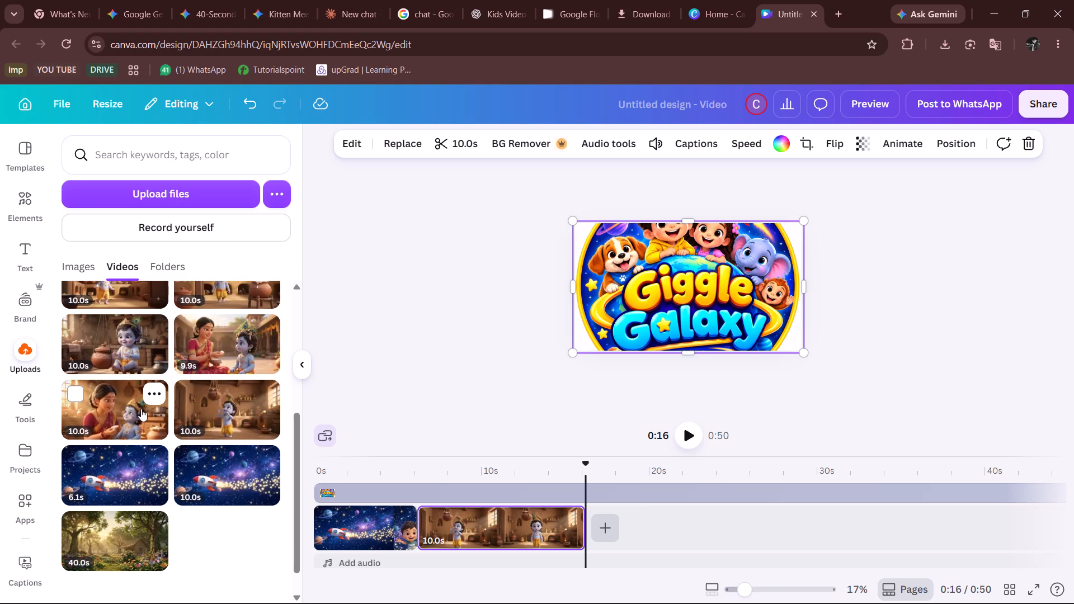
Delete the Giggle Galaxy logo image that covers the video clips.
scroll(215, 411, up, 1)
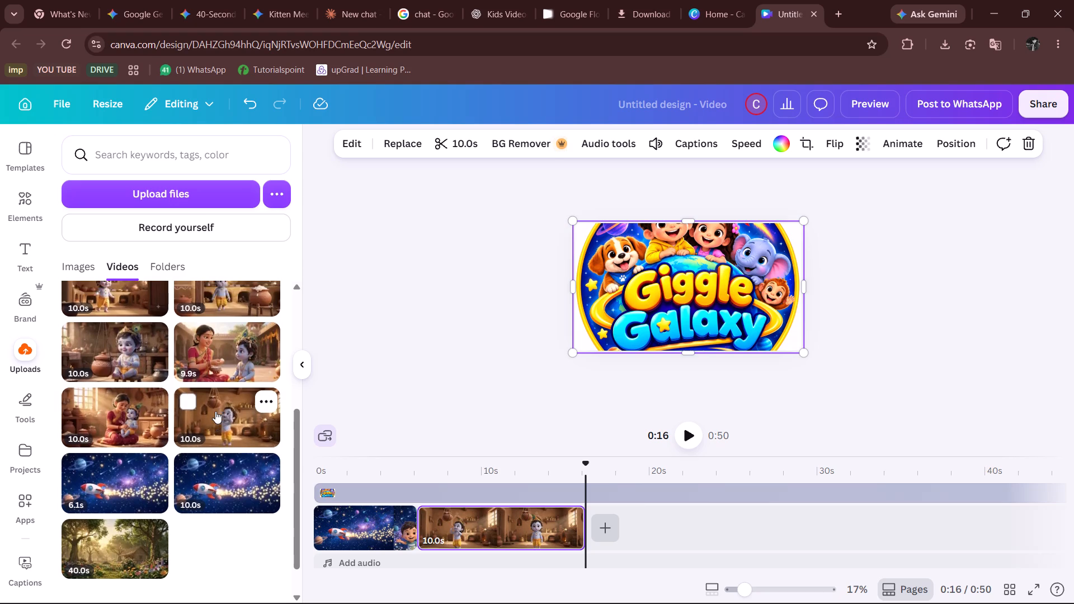
scroll(215, 411, up, 1)
scroll(215, 411, down, 1)
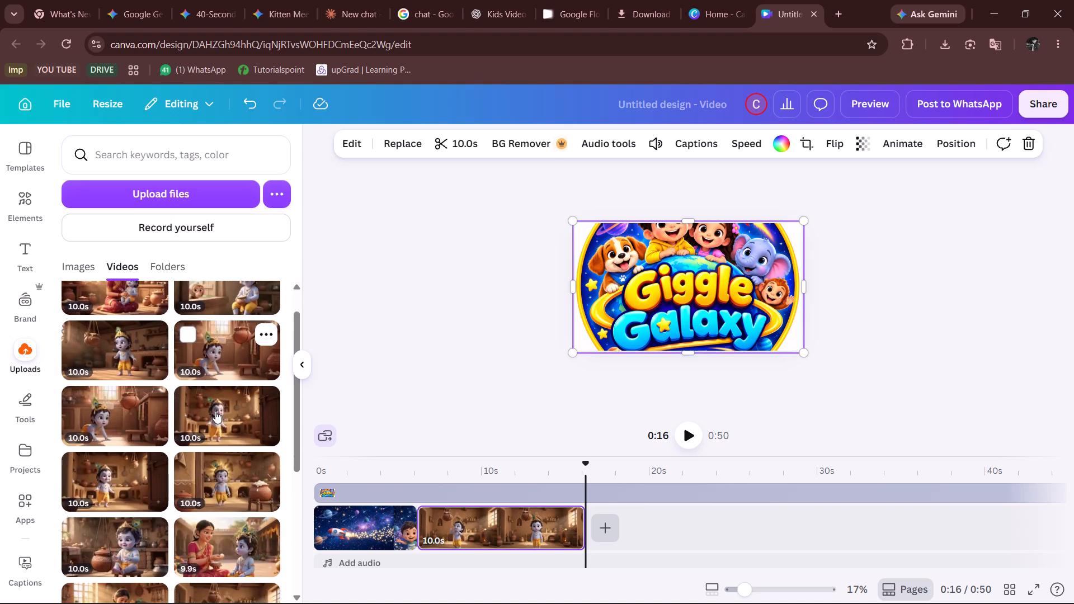
scroll(215, 411, down, 2)
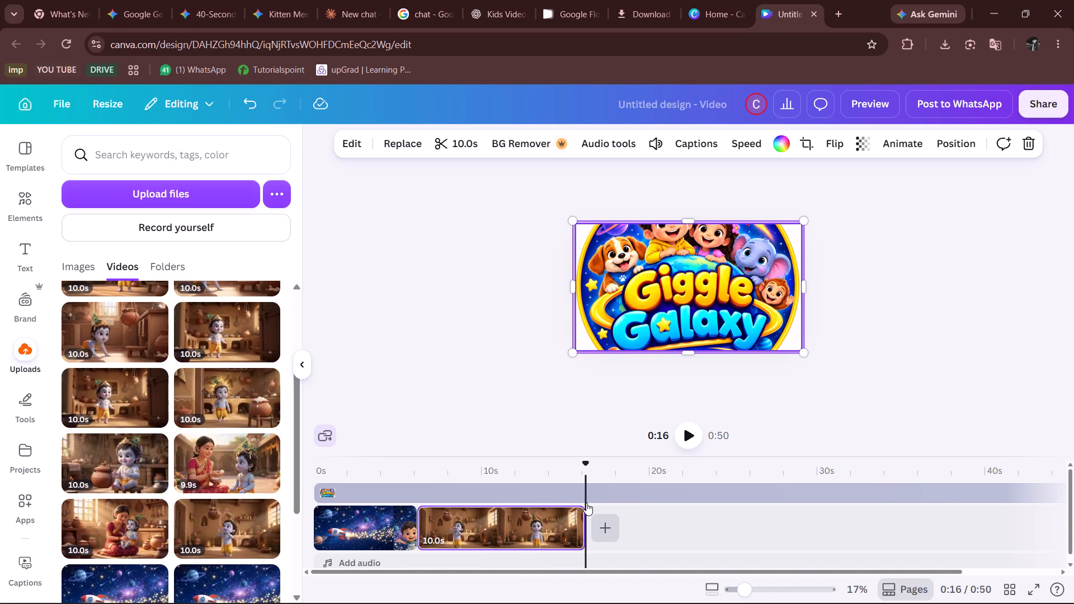
drag(583, 503, 581, 503)
drag(581, 503, 417, 494)
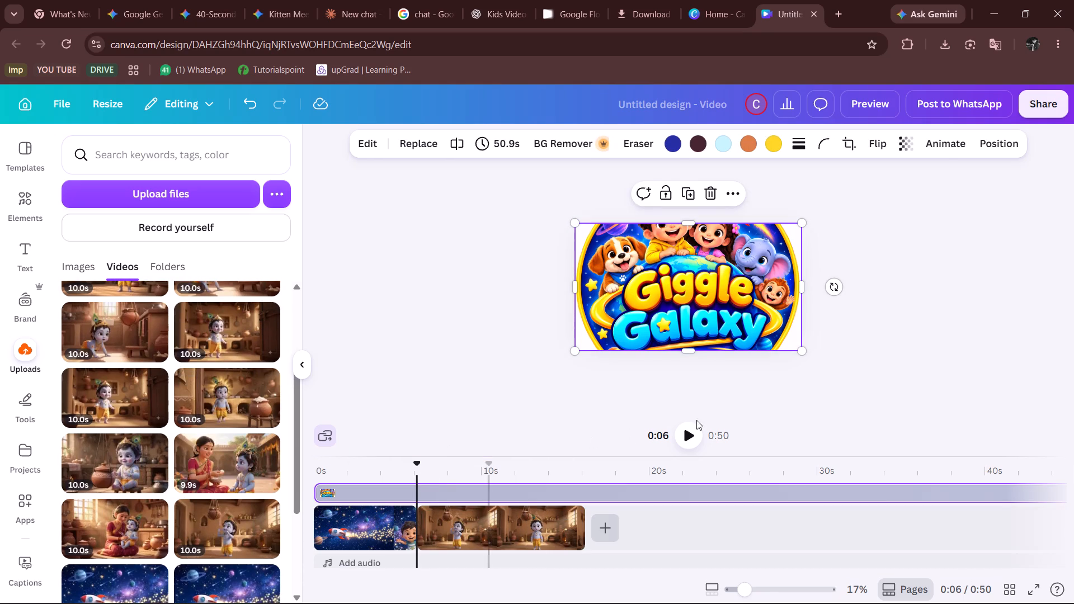
click(686, 437)
drag(708, 317, 593, 347)
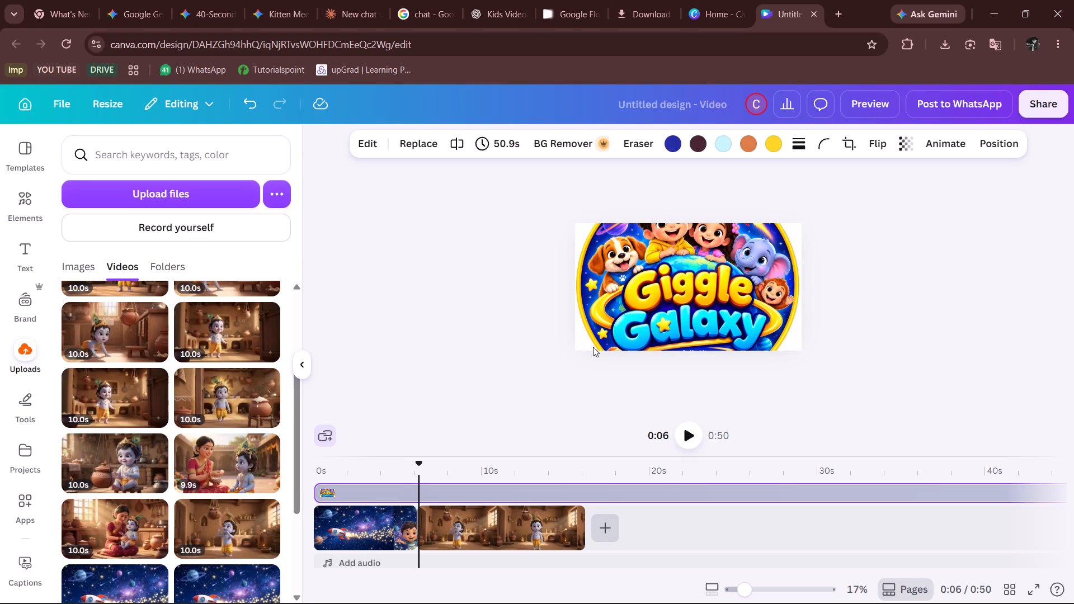
drag(593, 347, 671, 308)
right_click(671, 308)
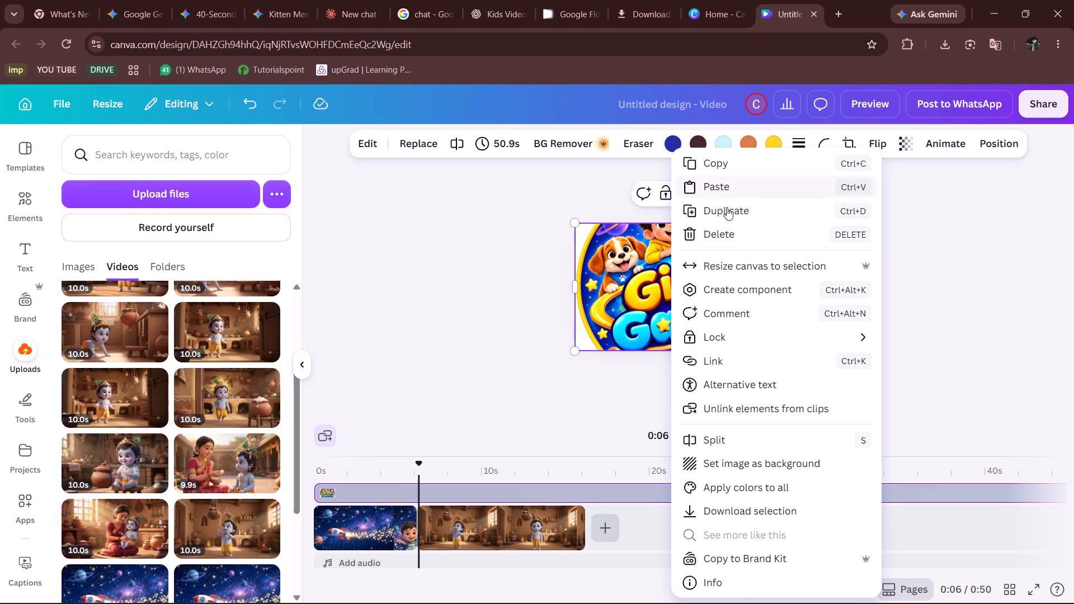
click(723, 229)
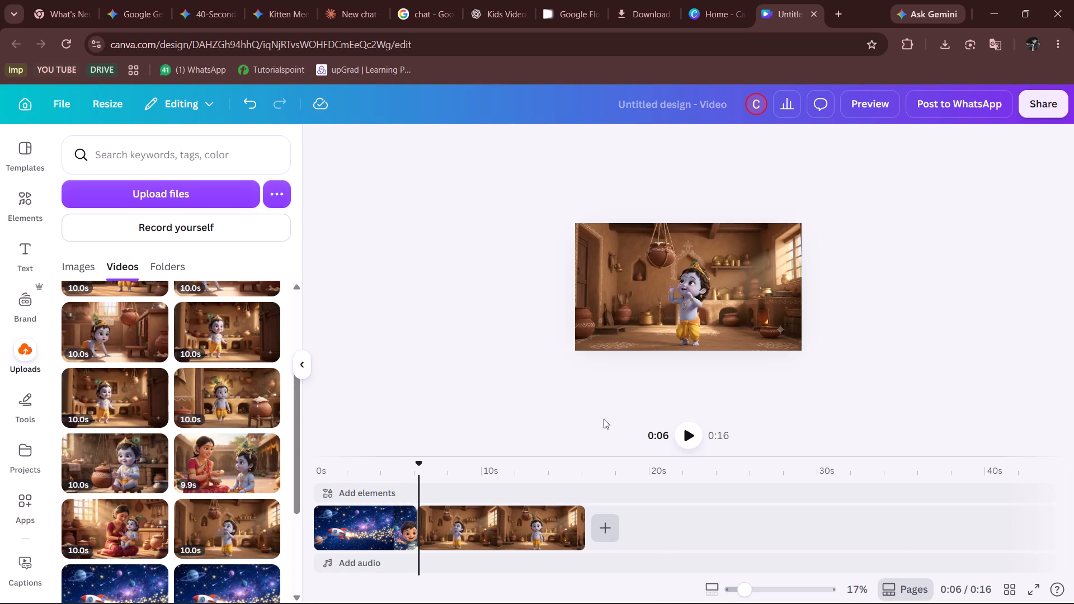
Play the added Krishna clip from just after the rocket intro to review which part of the story it shows.
click(681, 436)
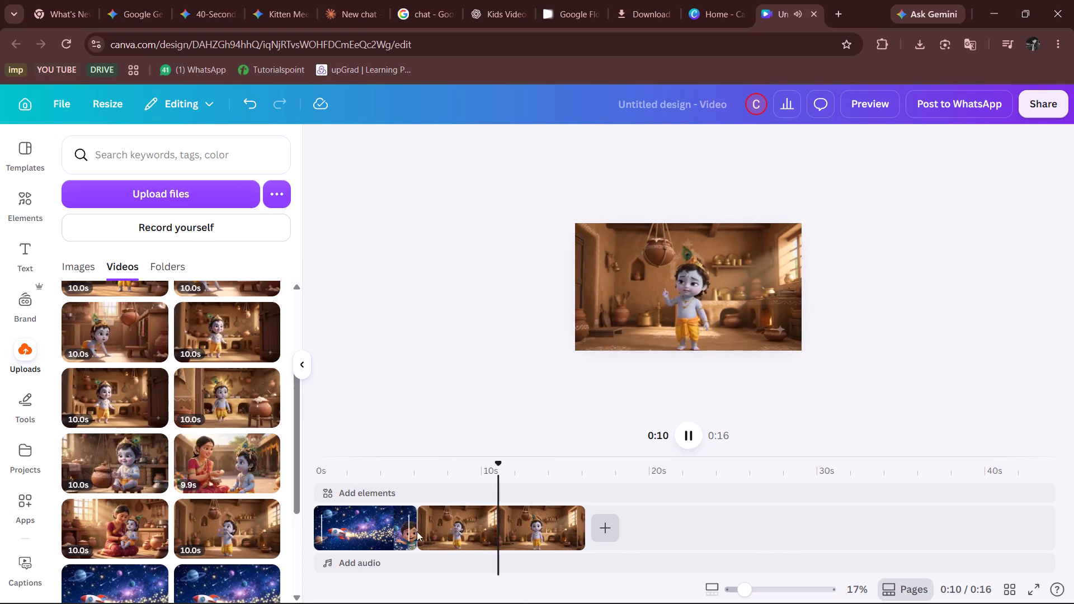
click(415, 517)
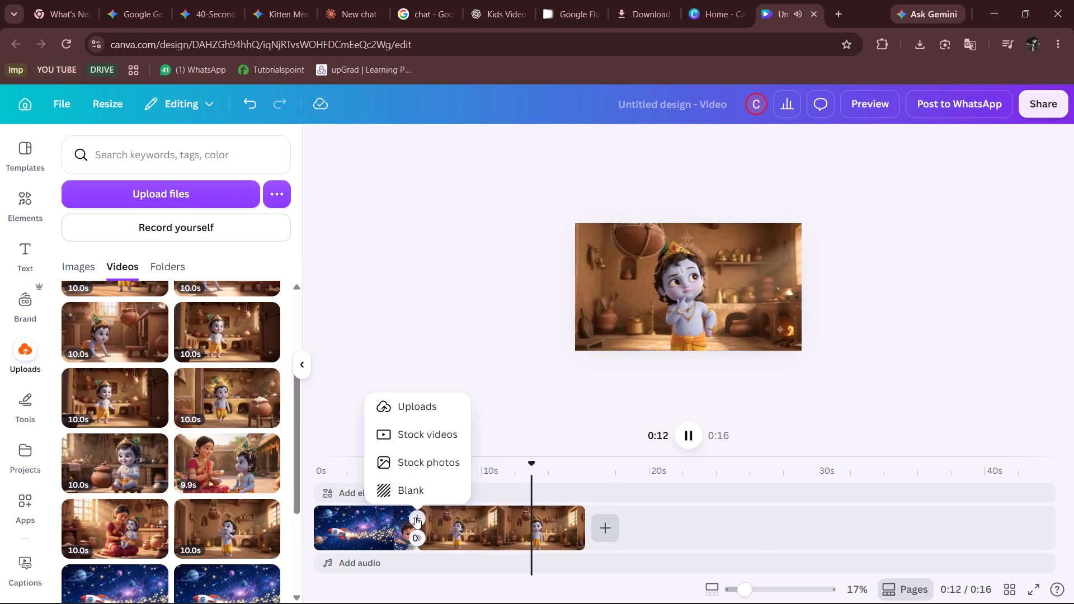
click(324, 425)
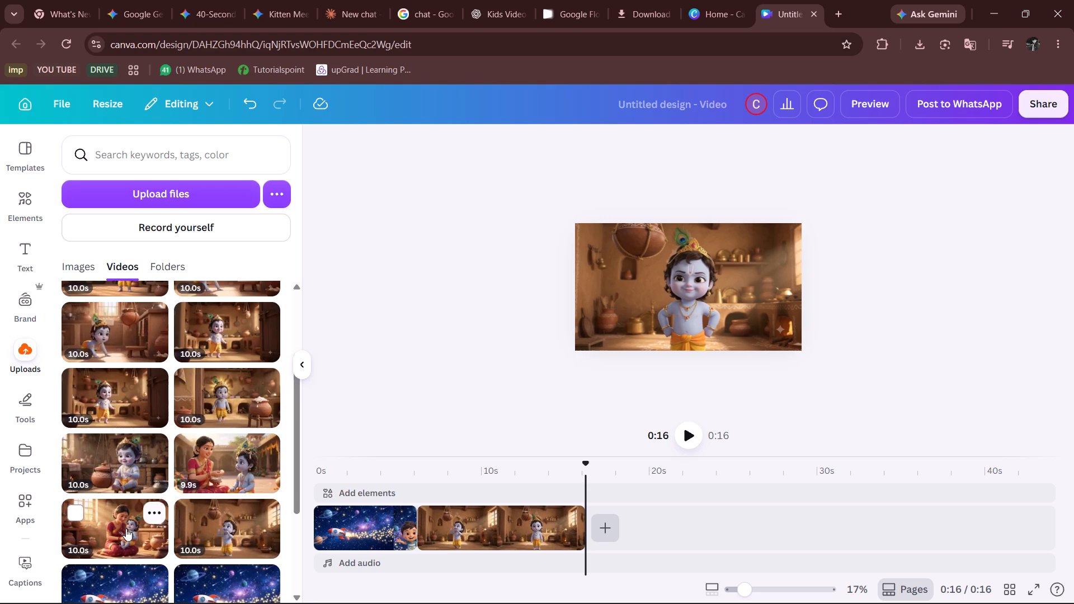
scroll(191, 493, up, 1)
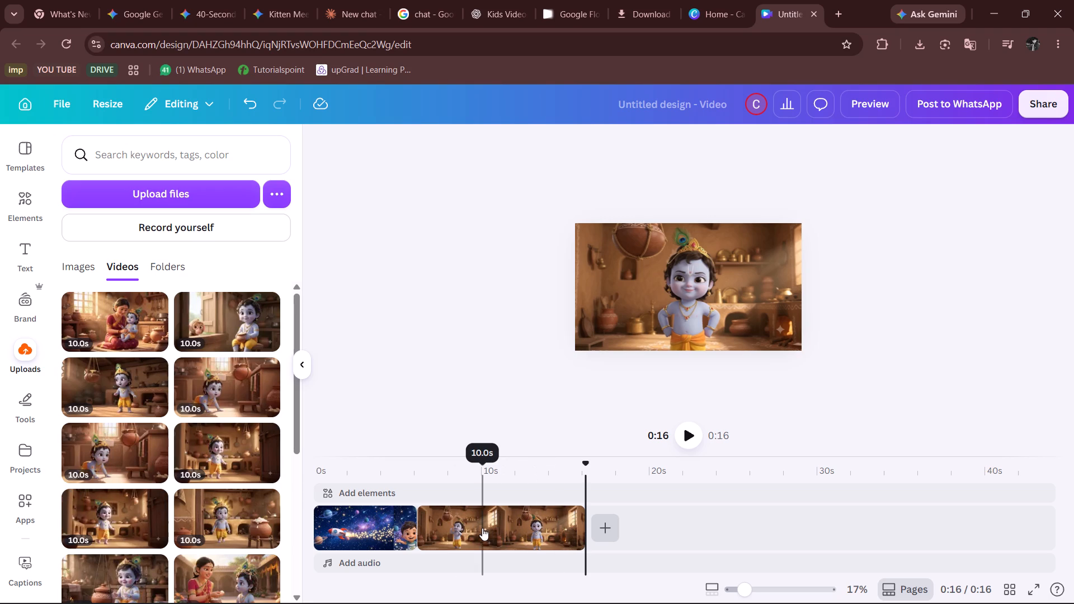
click(698, 439)
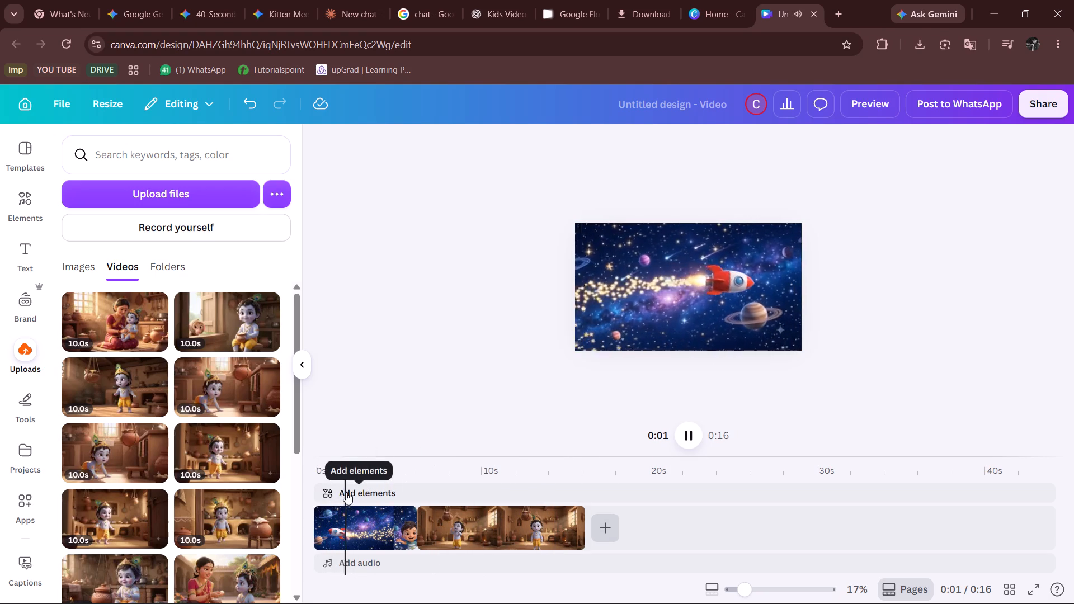
drag(346, 492, 428, 496)
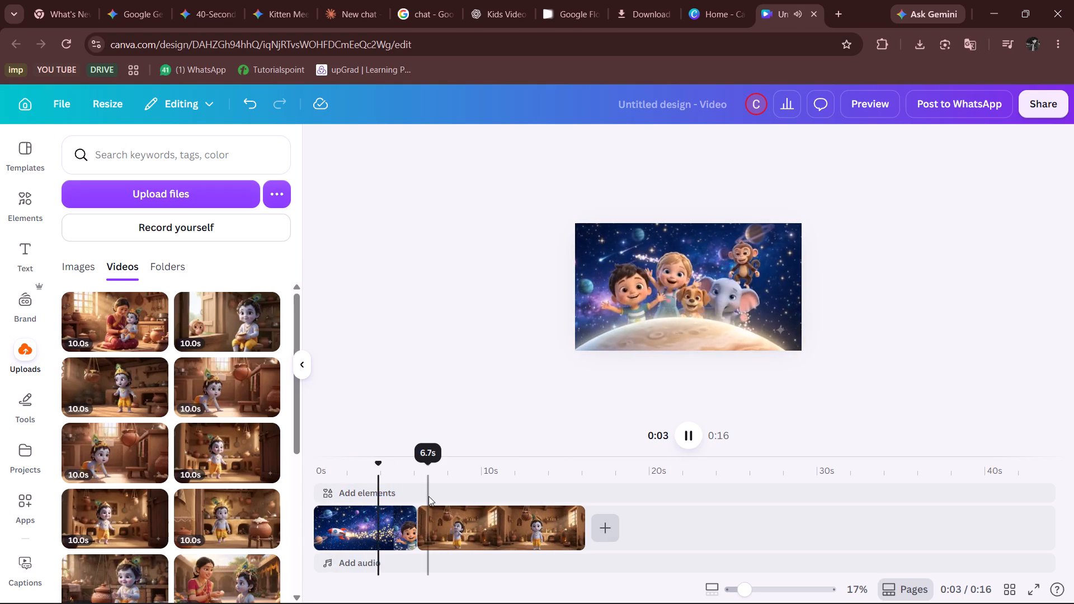
click(428, 496)
click(428, 496)
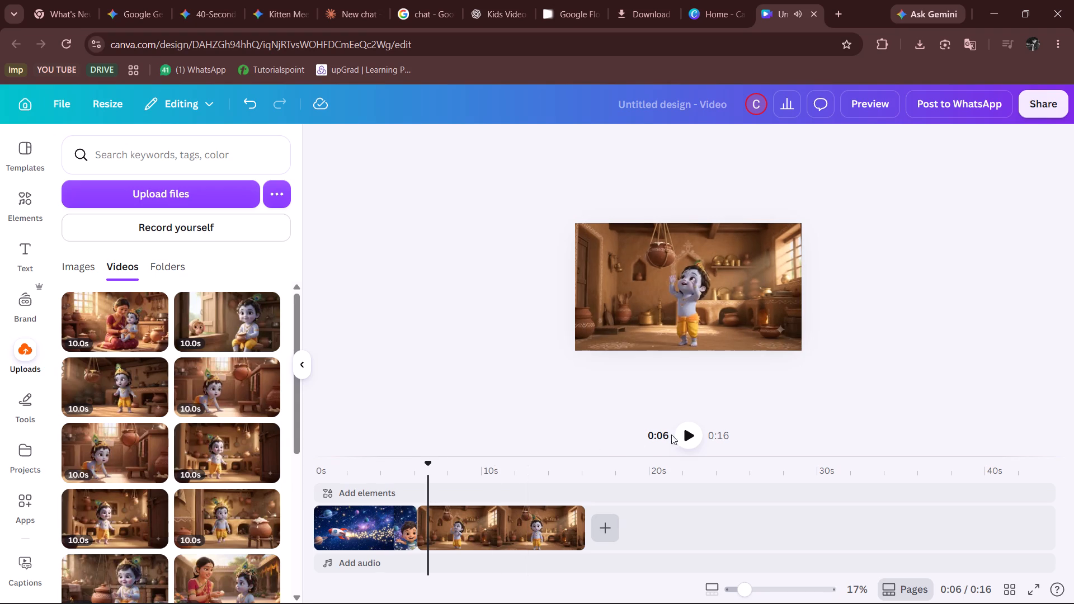
click(687, 430)
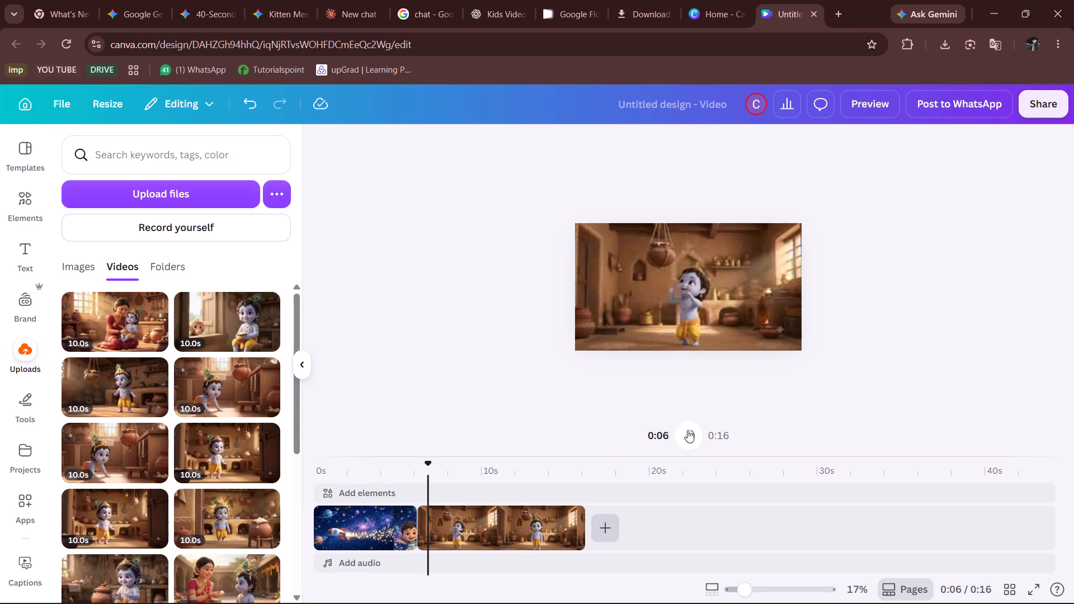
click(692, 428)
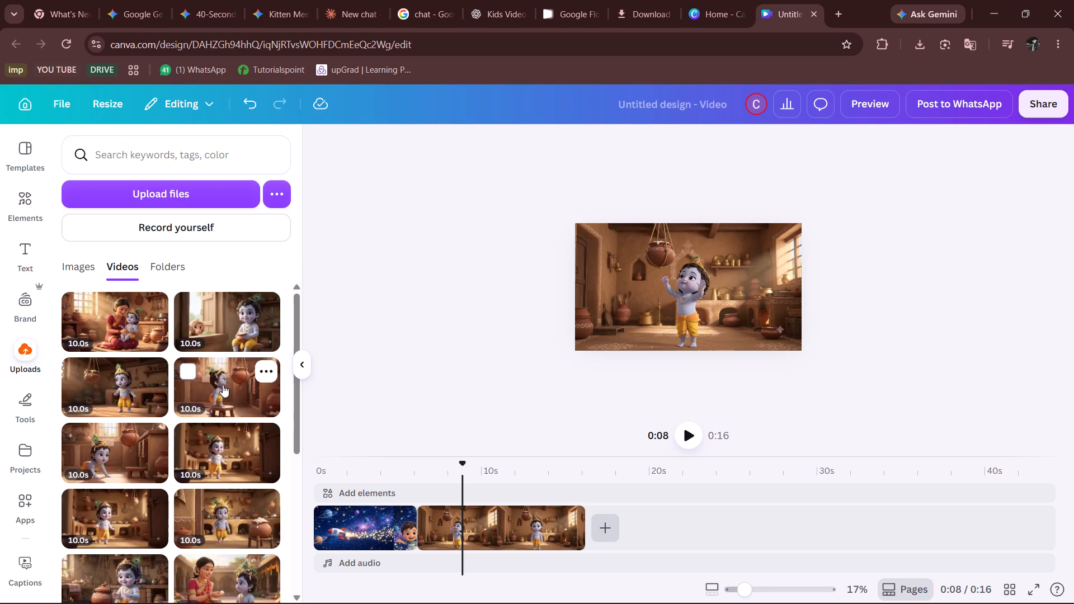
Append the uploaded 10-second clip of crawling Krishna who climbs onto a stool by the hanging pot to the timeline's end.
drag(223, 385, 602, 520)
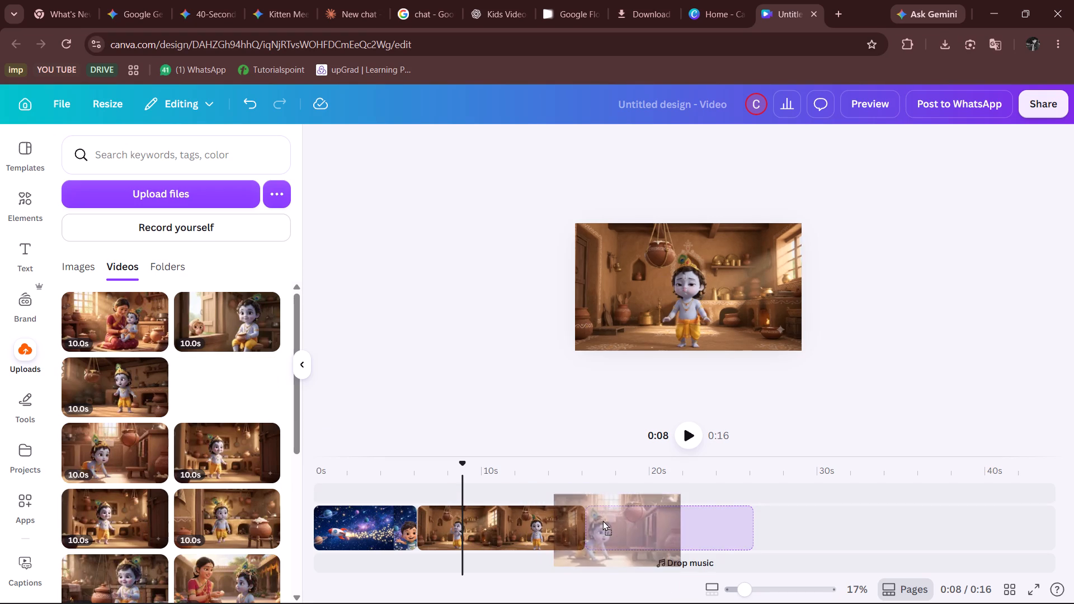
drag(602, 520, 604, 521)
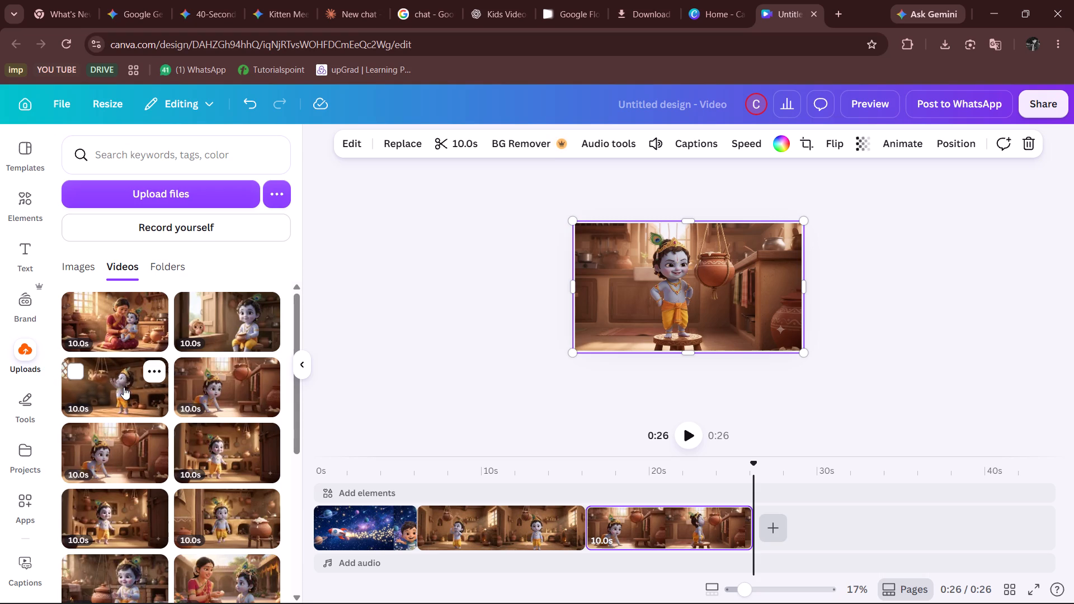
Insert the uploaded 10-second clip of Krishna standing in the dim kitchen between the rocket intro and the first Krishna clip.
drag(124, 387, 209, 451)
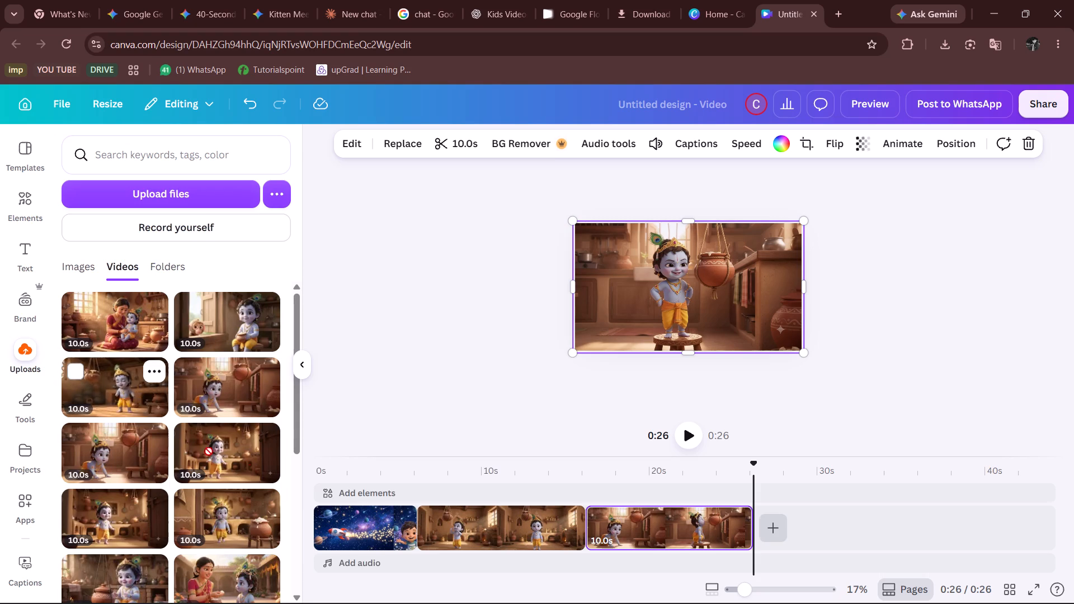
drag(209, 451, 434, 527)
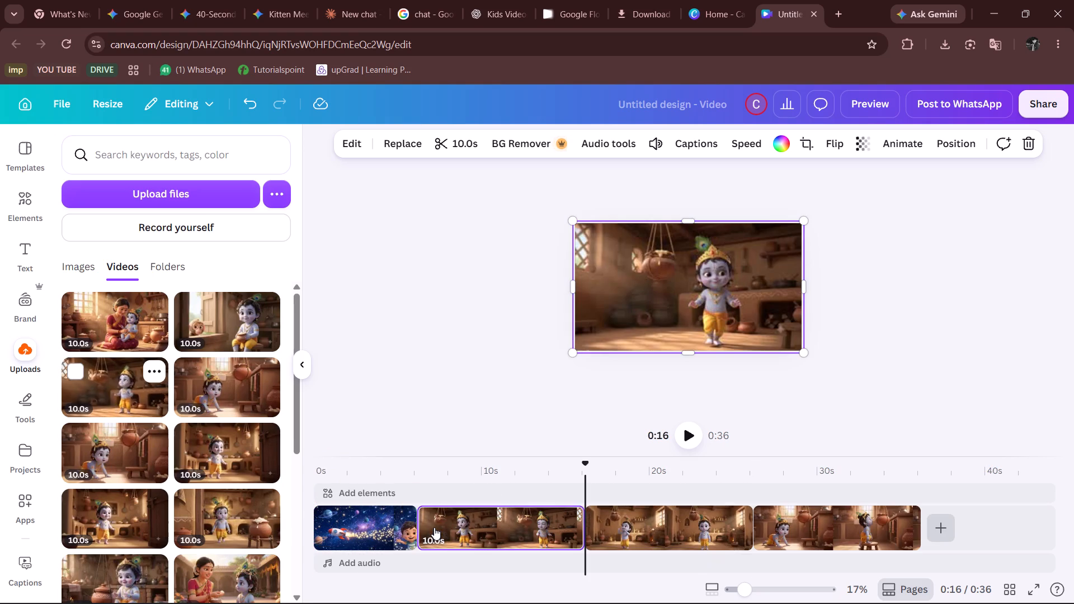
Play the timeline from just after the rocket intro through the last clip to check the order of the Krishna clips.
drag(583, 487, 439, 492)
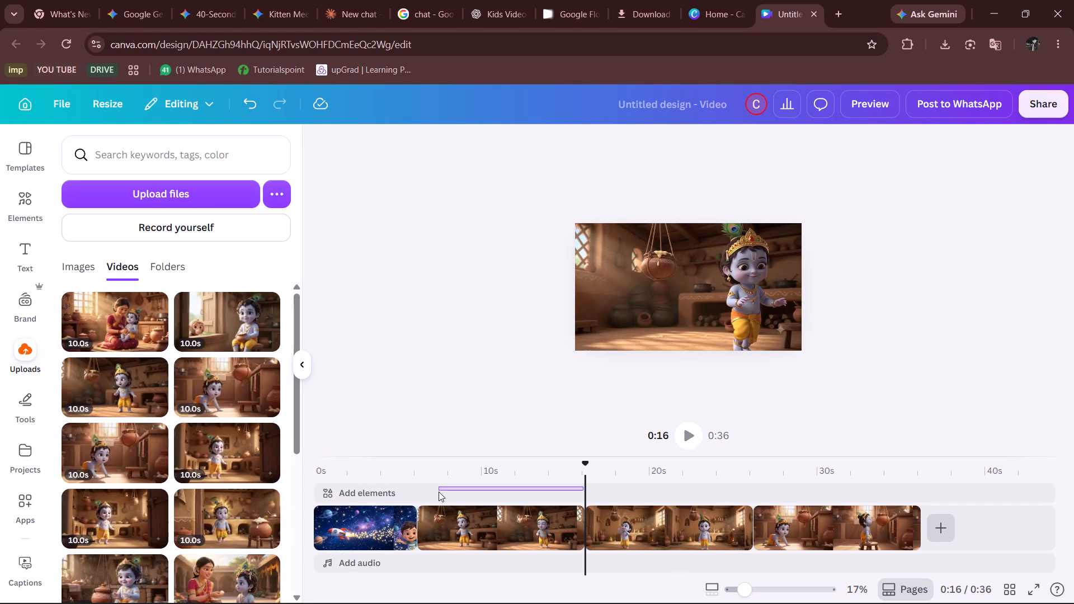
drag(439, 492, 432, 495)
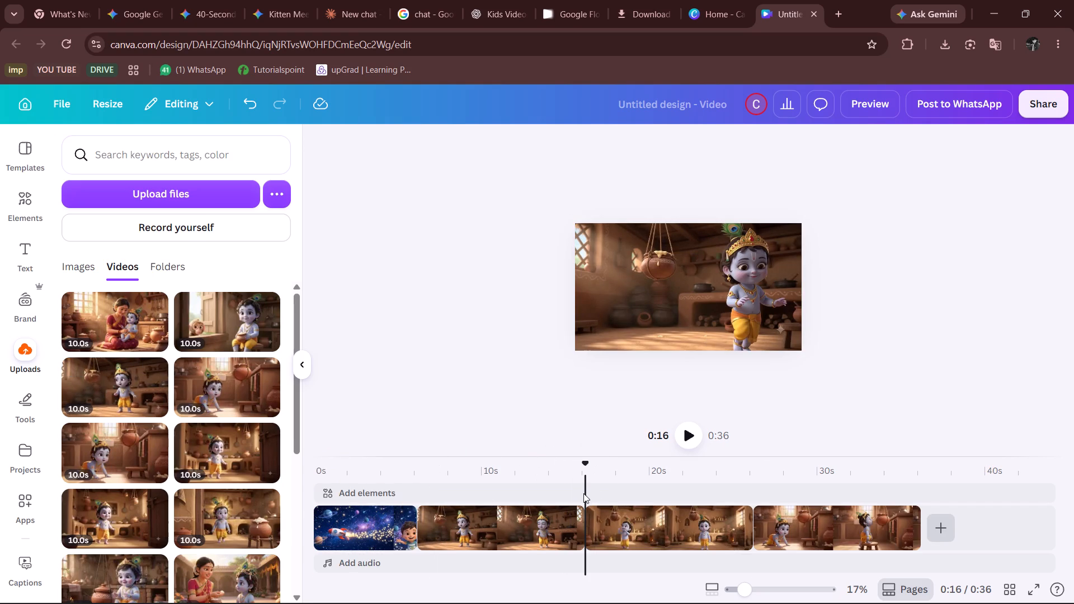
drag(583, 493, 418, 503)
click(684, 431)
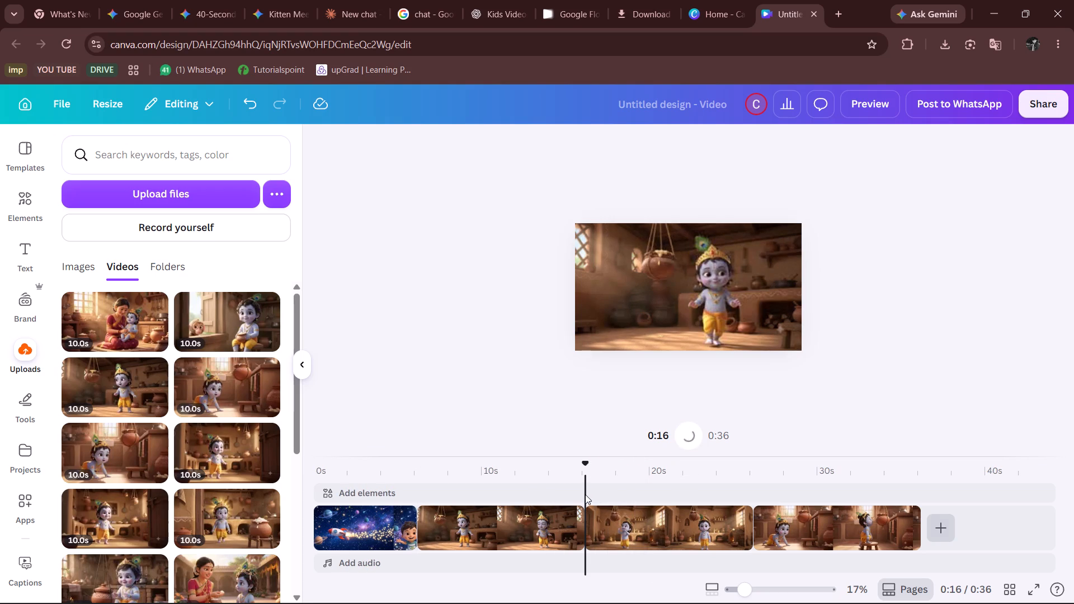
drag(585, 494, 571, 497)
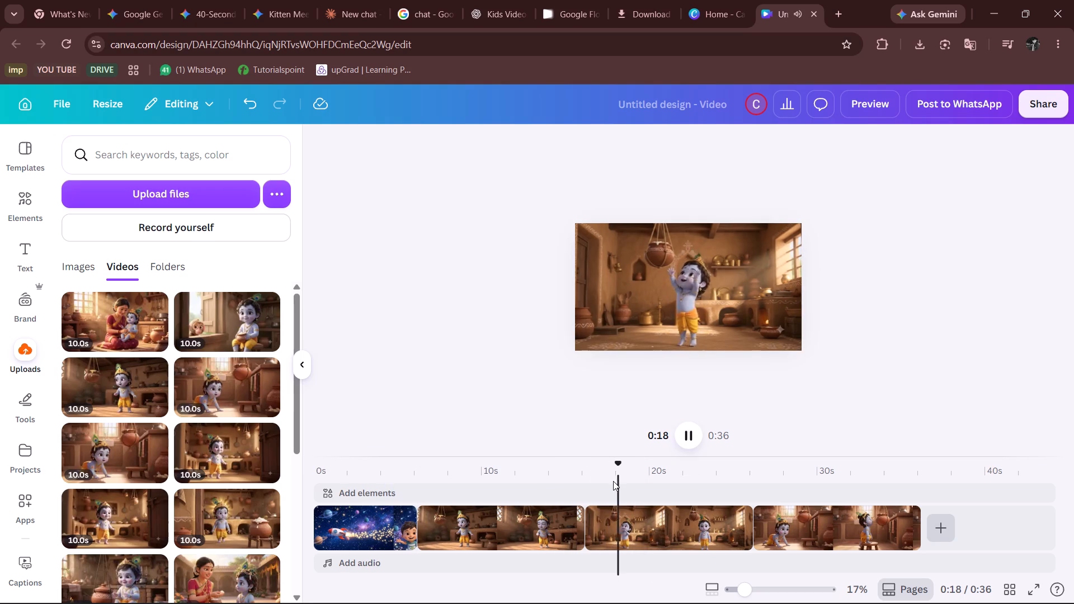
click(693, 438)
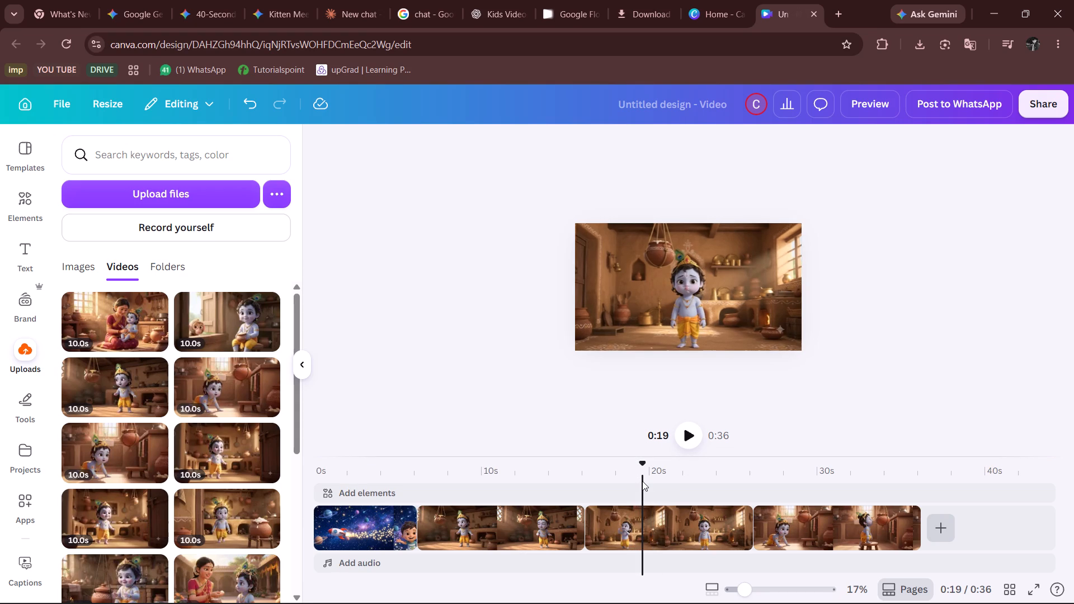
drag(642, 478, 431, 458)
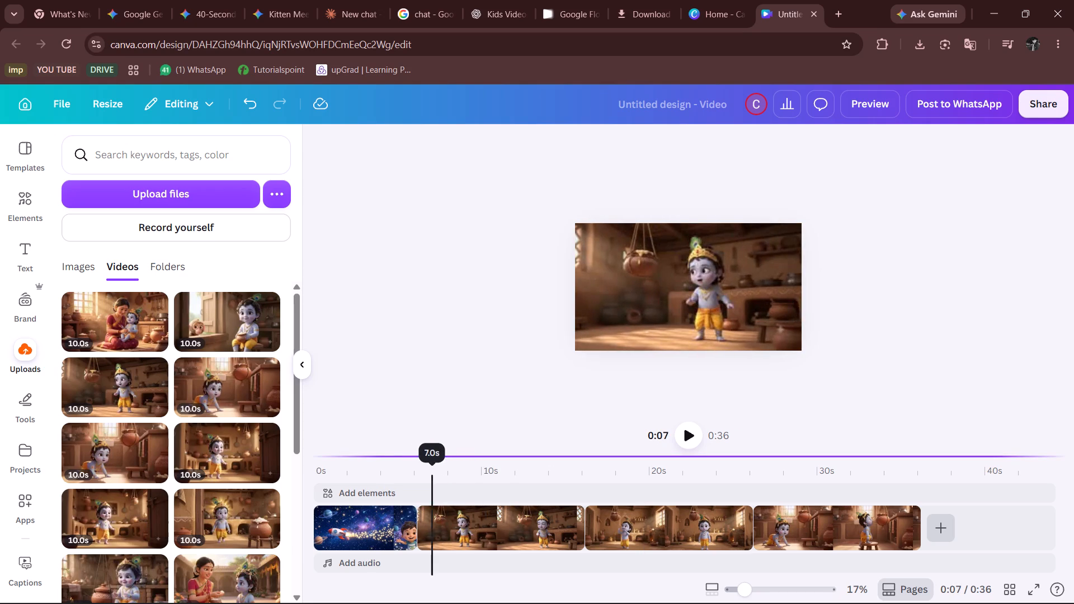
drag(431, 458, 417, 452)
click(694, 432)
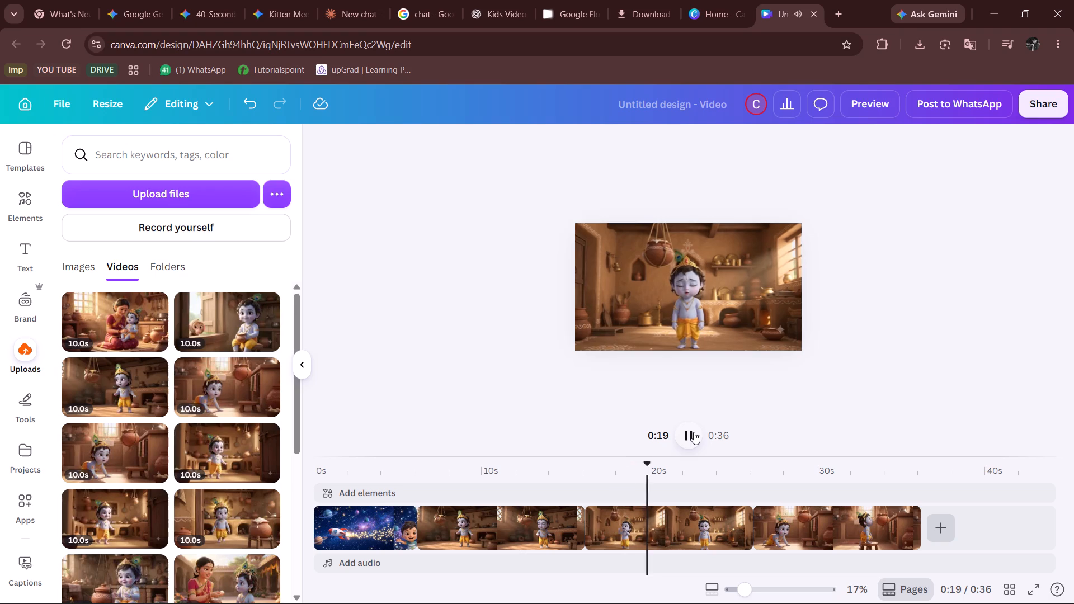
drag(694, 432, 599, 531)
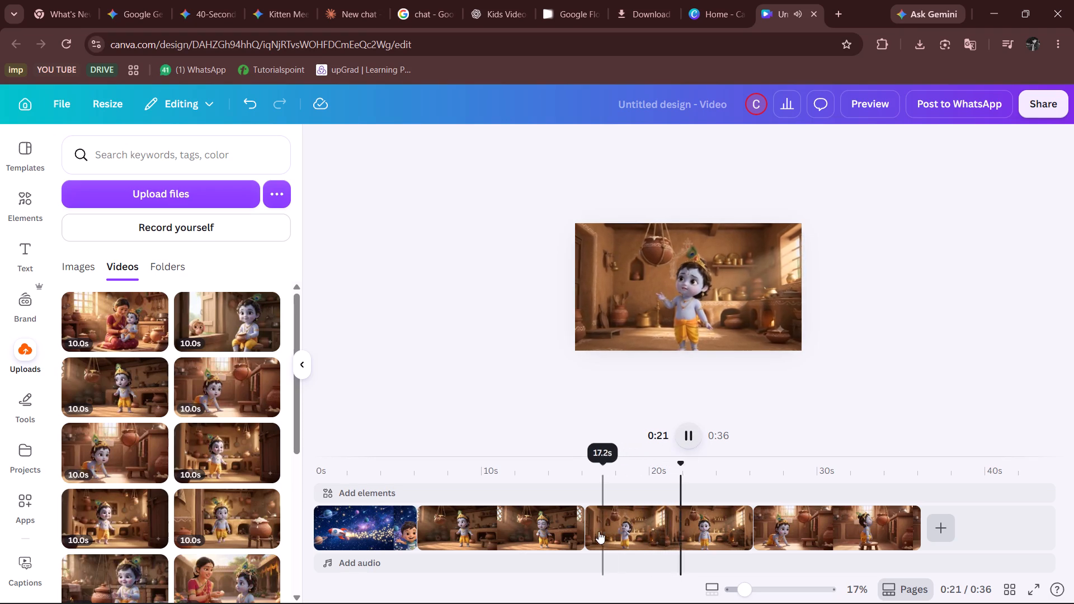
drag(599, 531, 638, 506)
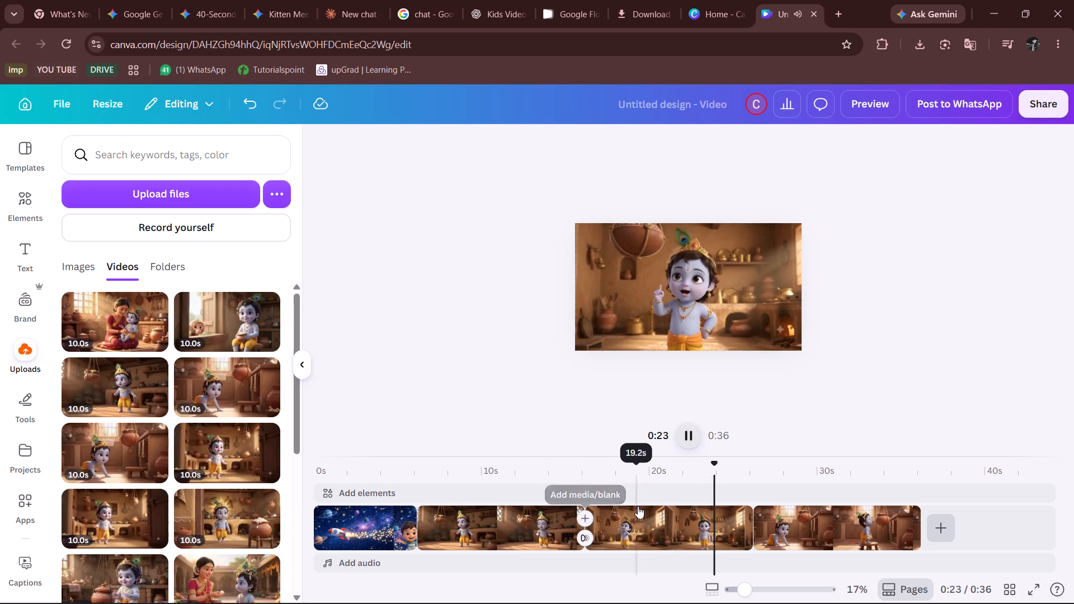
drag(638, 506, 781, 402)
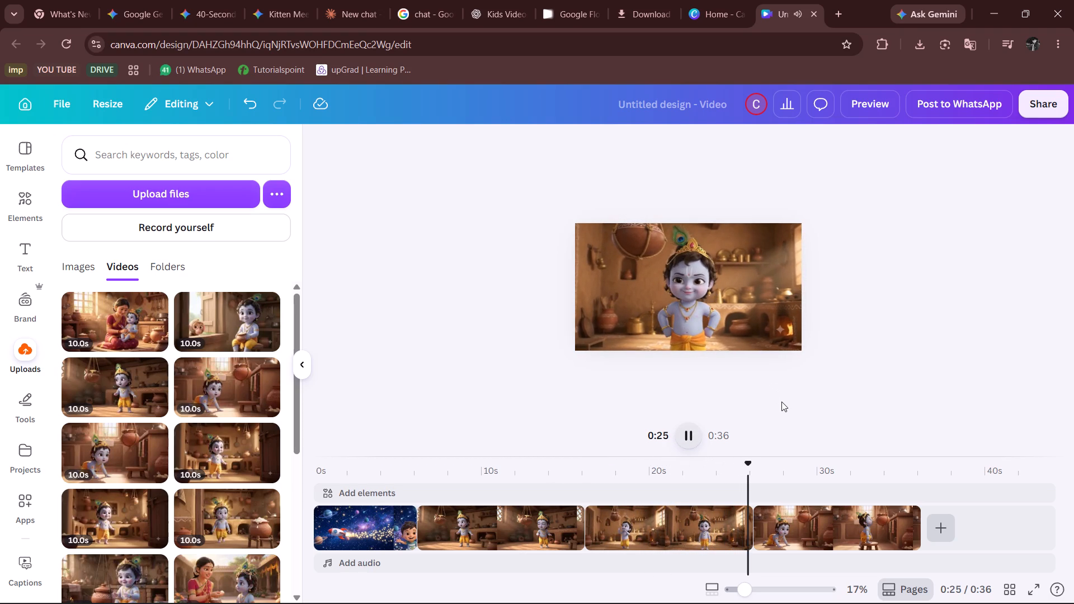
click(684, 438)
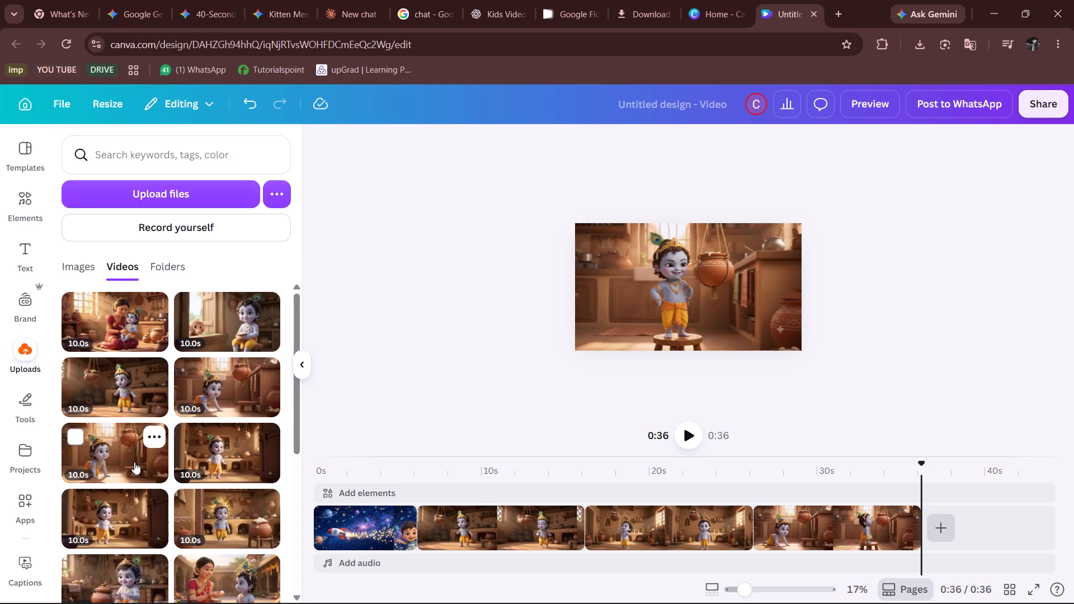
Append the uploaded 10-second clip in which Krishna eats butter from the overflowing pot to the timeline's end.
scroll(223, 442, down, 1)
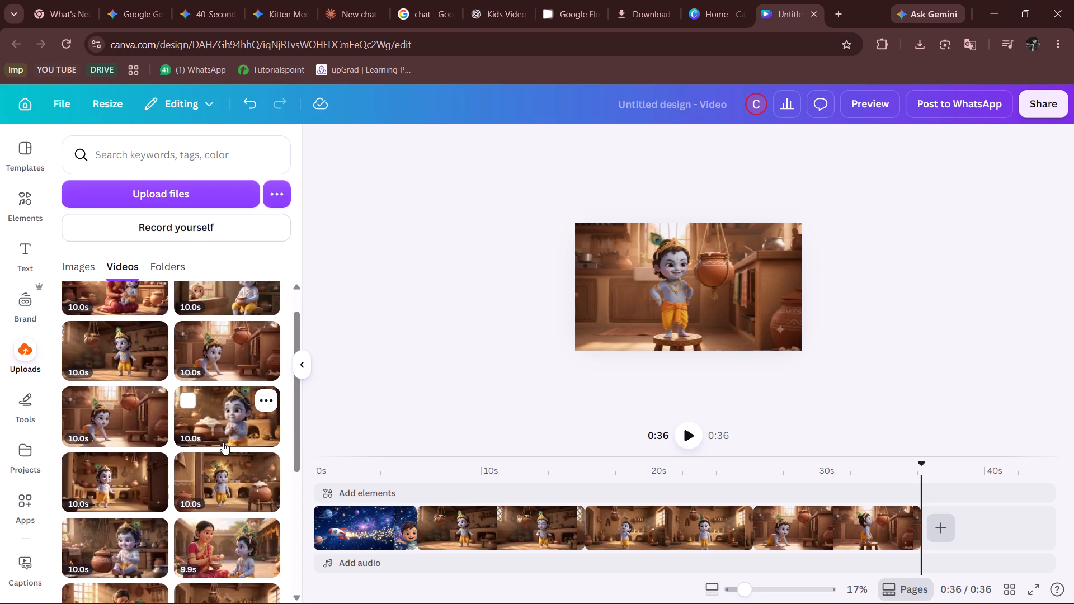
scroll(225, 412, down, 1)
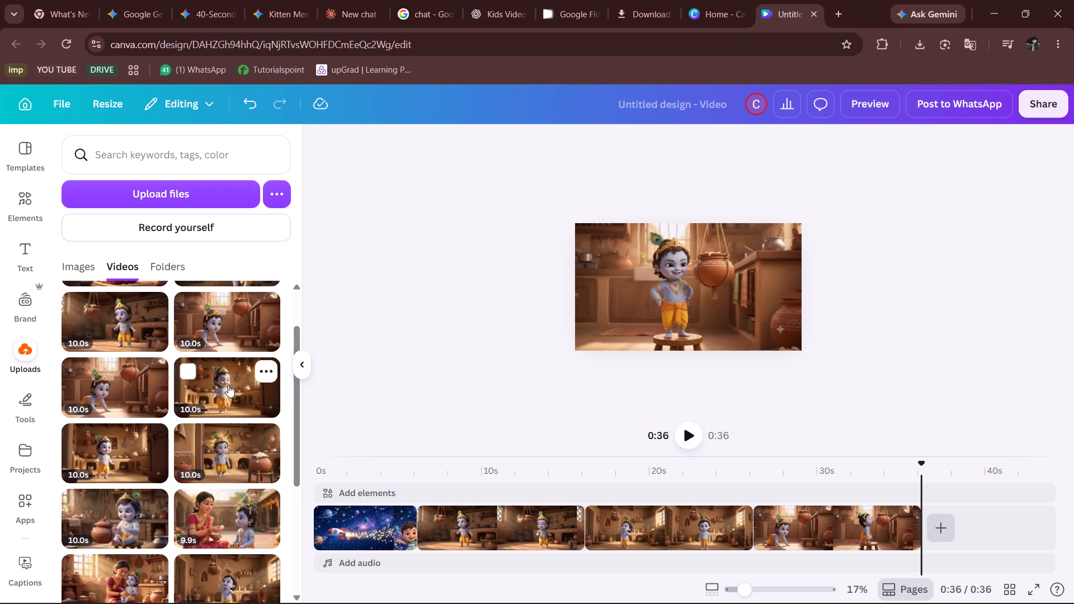
drag(228, 385, 929, 517)
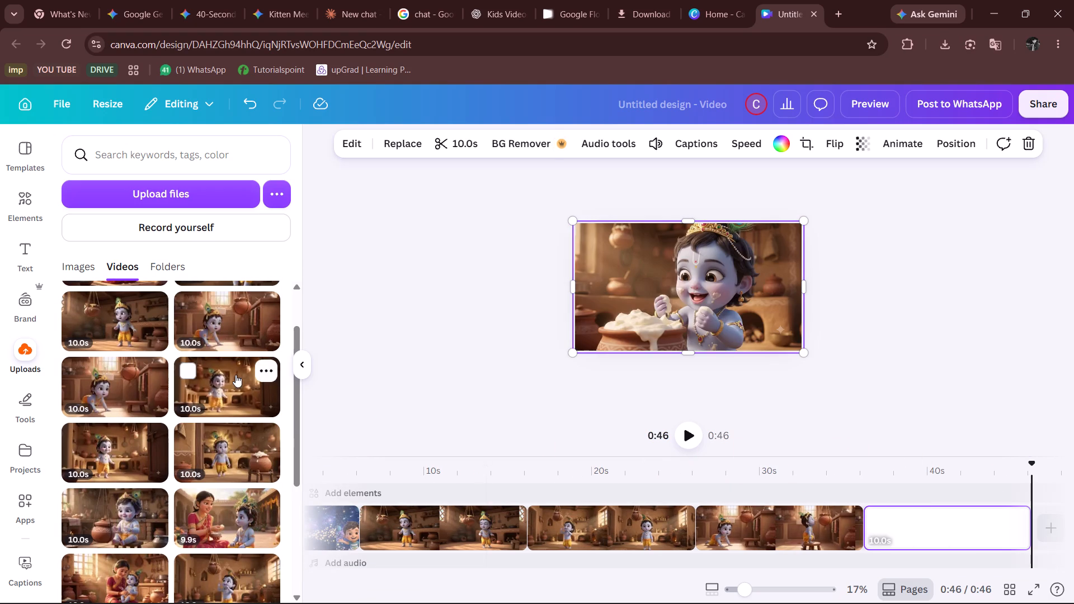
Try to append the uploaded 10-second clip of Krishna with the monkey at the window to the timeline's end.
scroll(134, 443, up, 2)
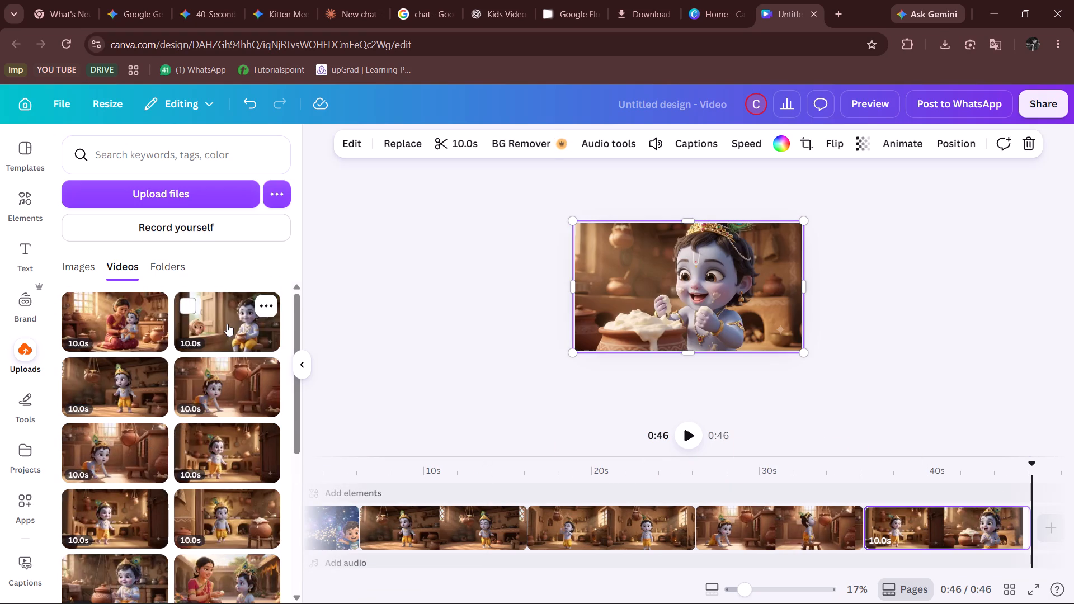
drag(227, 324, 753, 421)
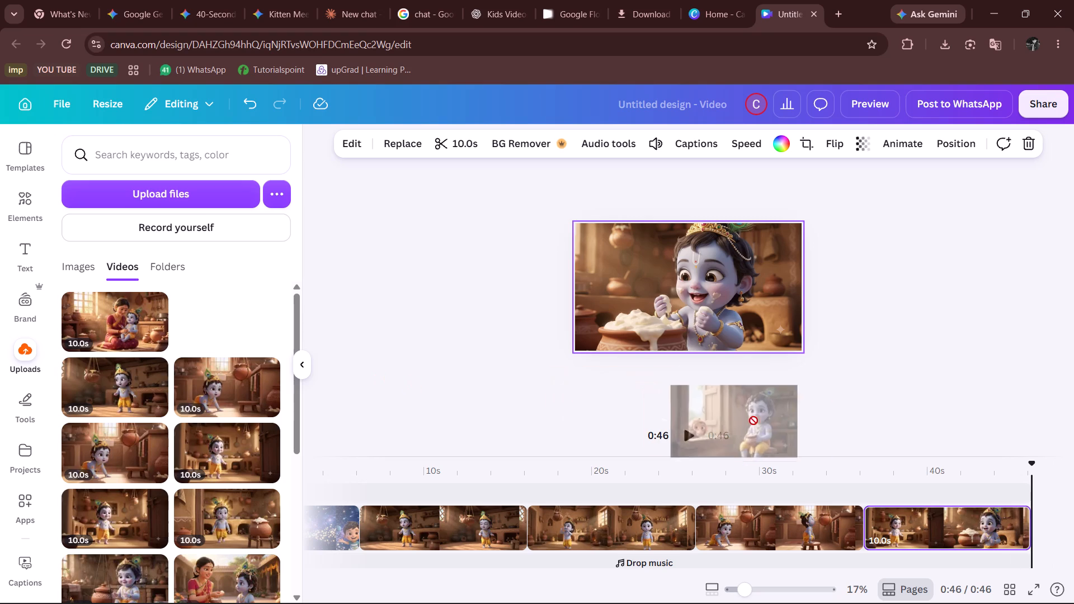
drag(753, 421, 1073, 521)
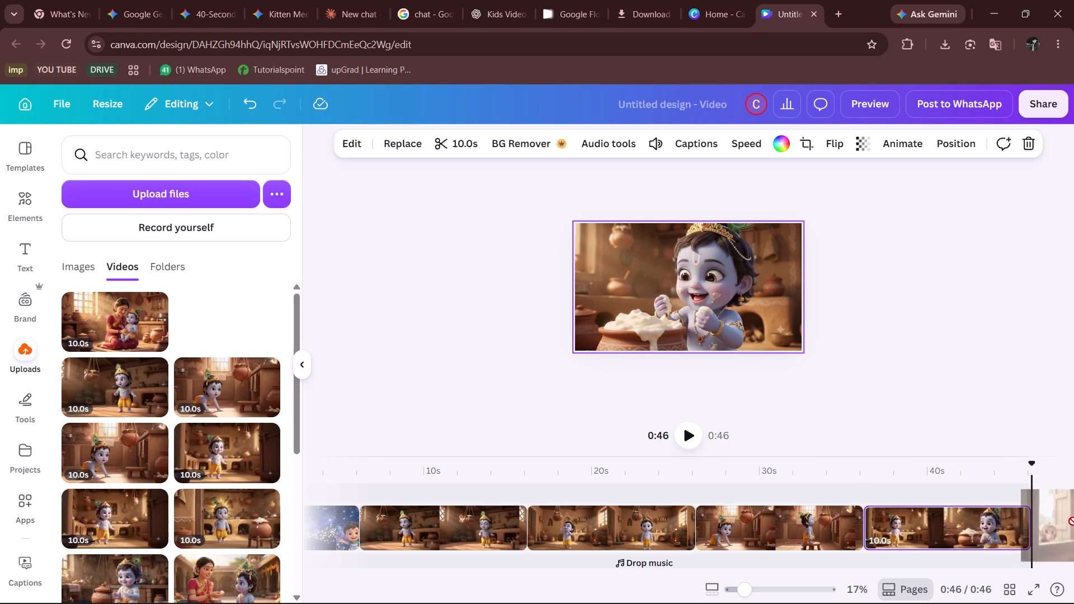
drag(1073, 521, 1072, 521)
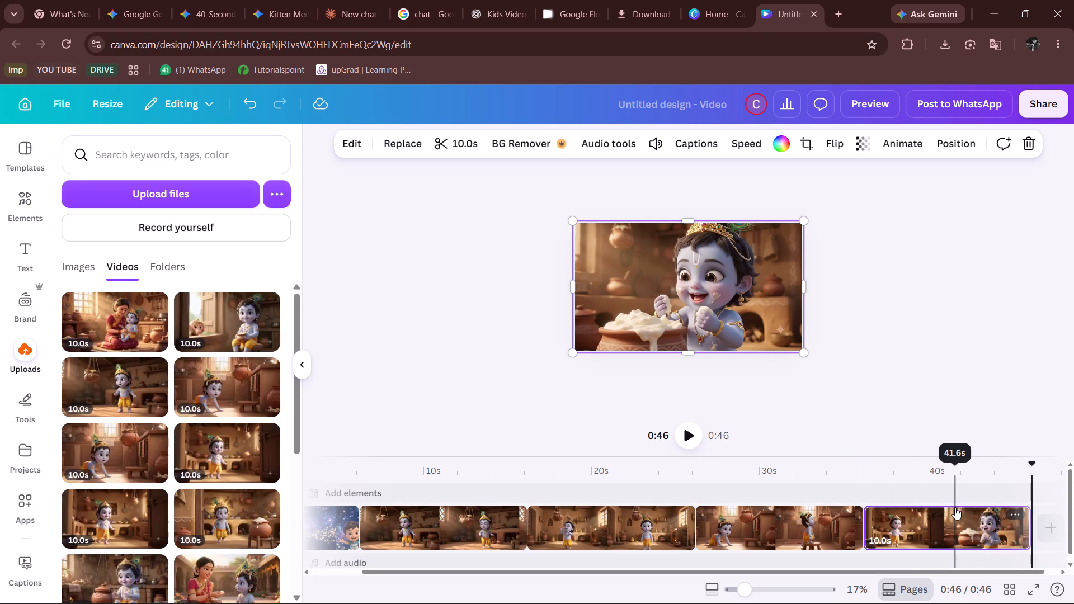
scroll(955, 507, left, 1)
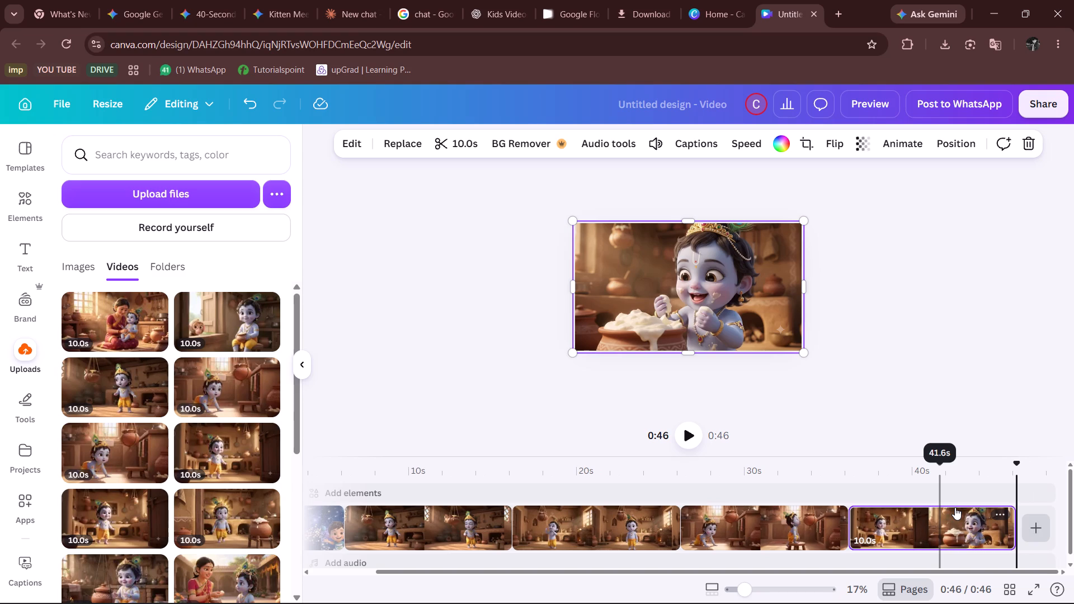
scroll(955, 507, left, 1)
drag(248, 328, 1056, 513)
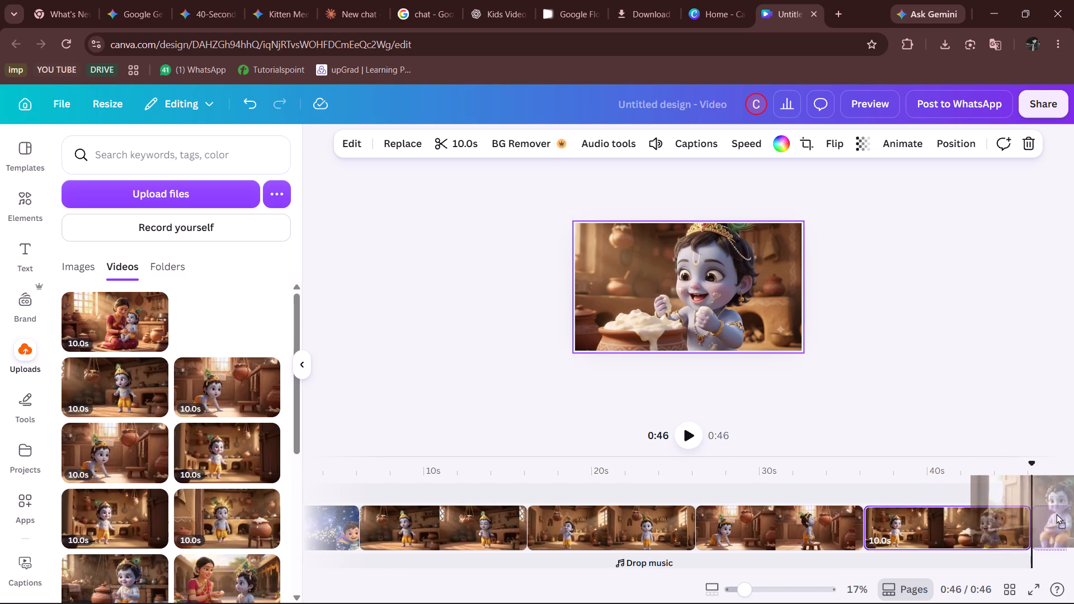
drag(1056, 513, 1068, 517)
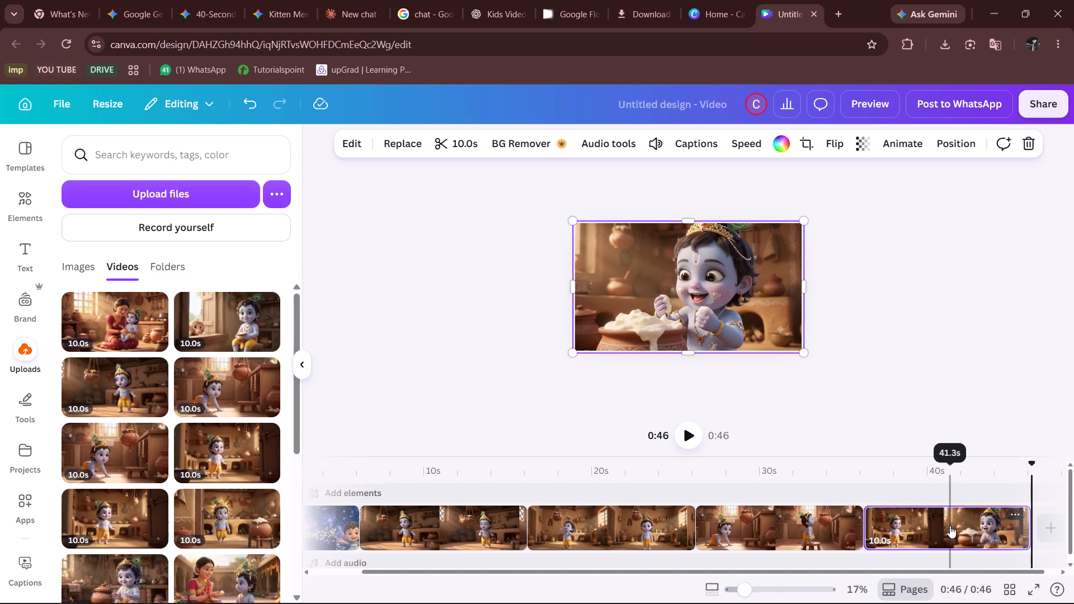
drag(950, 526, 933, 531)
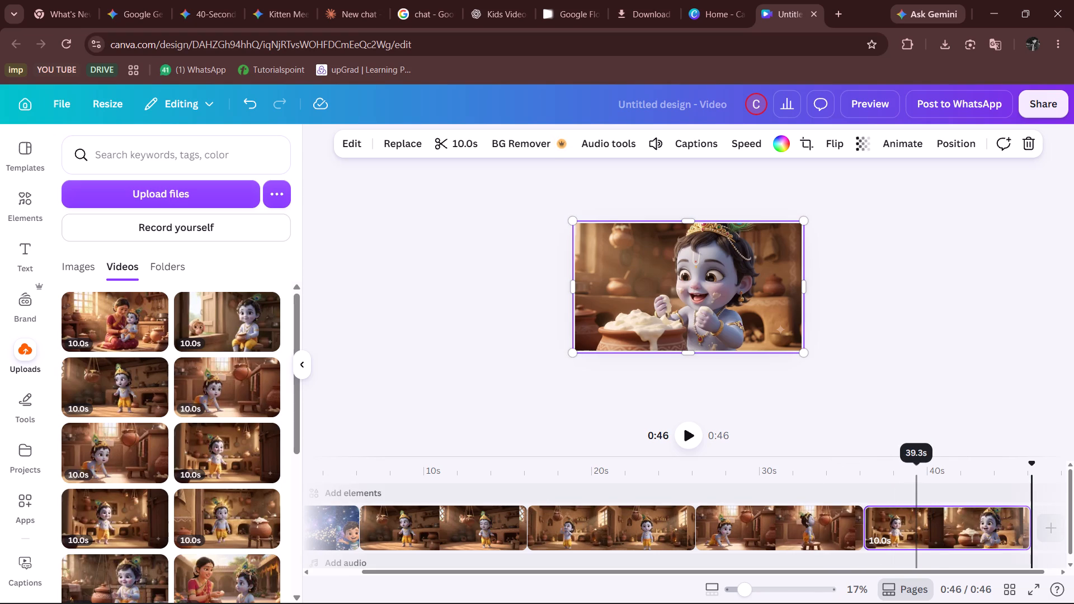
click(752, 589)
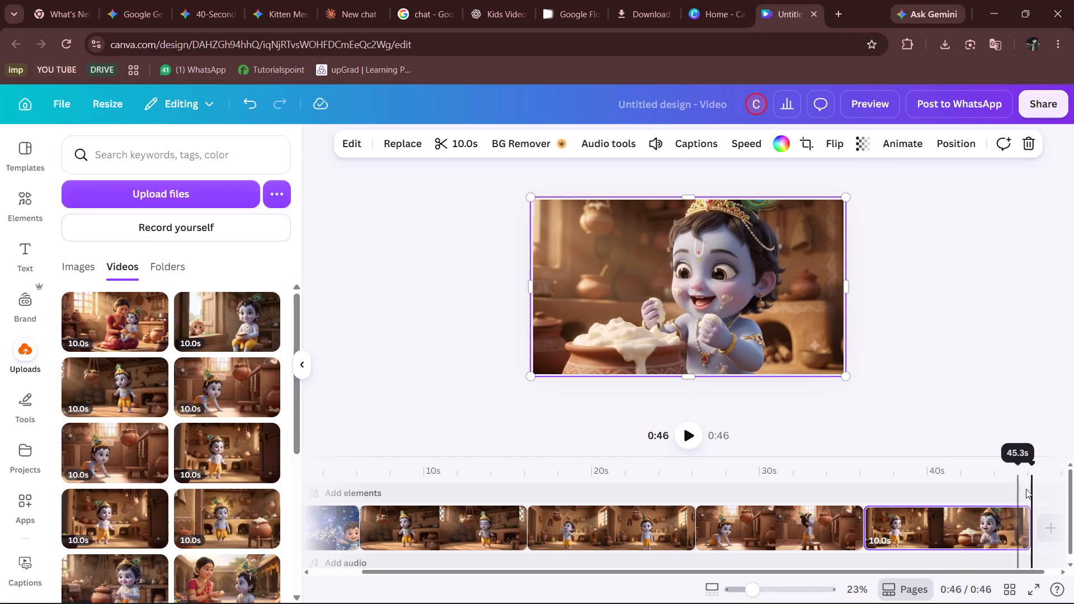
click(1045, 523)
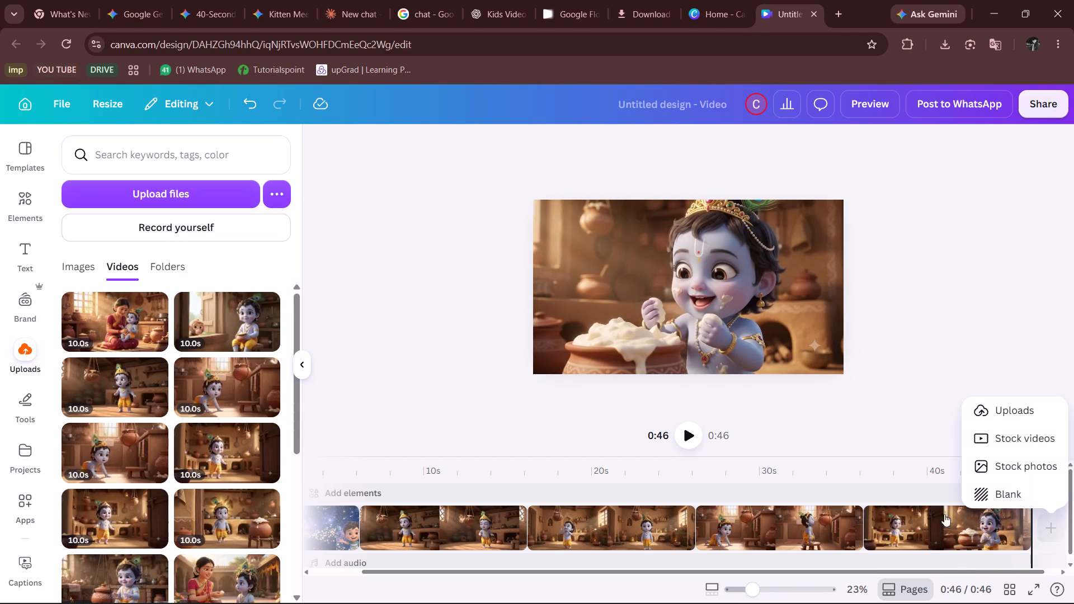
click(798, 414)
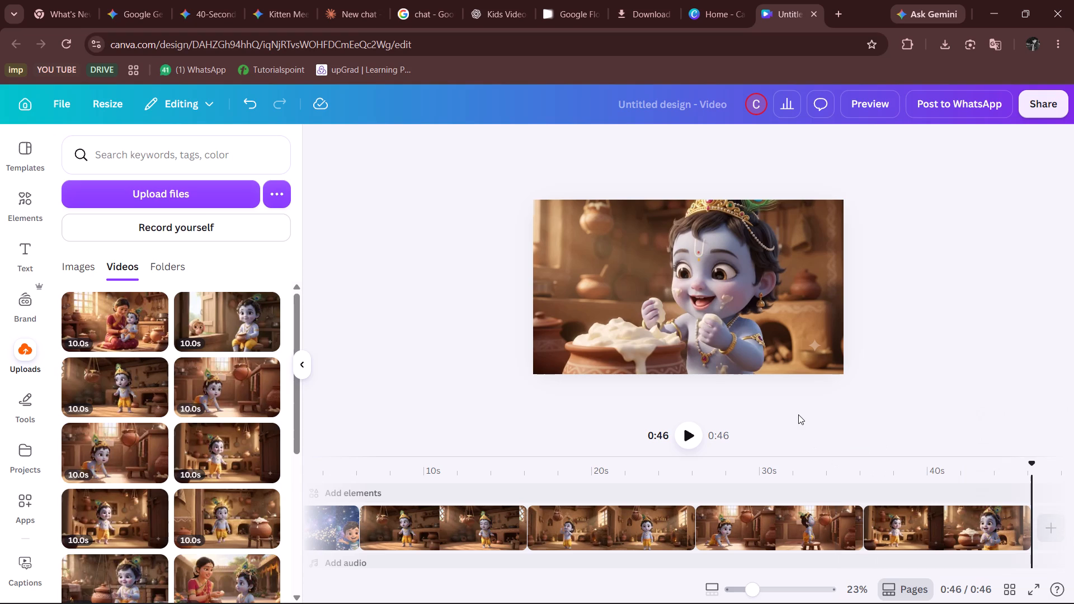
Append the uploaded 10-second clip of Krishna sitting with the monkey at the window after the butter-eating clip.
key(Right)
scroll(834, 424, left, 1)
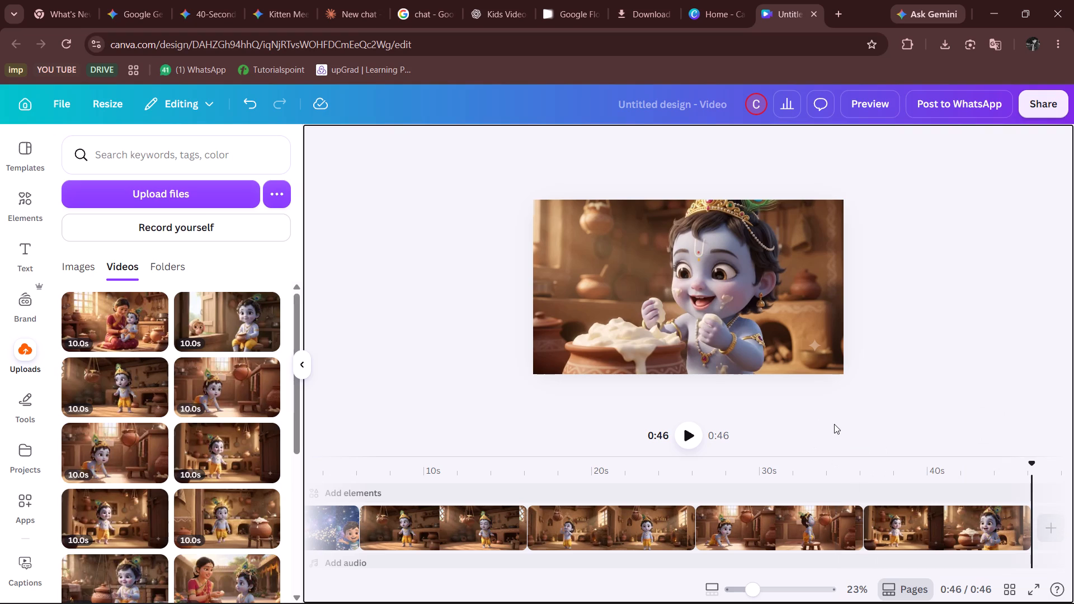
scroll(834, 424, left, 1)
scroll(850, 550, left, 2)
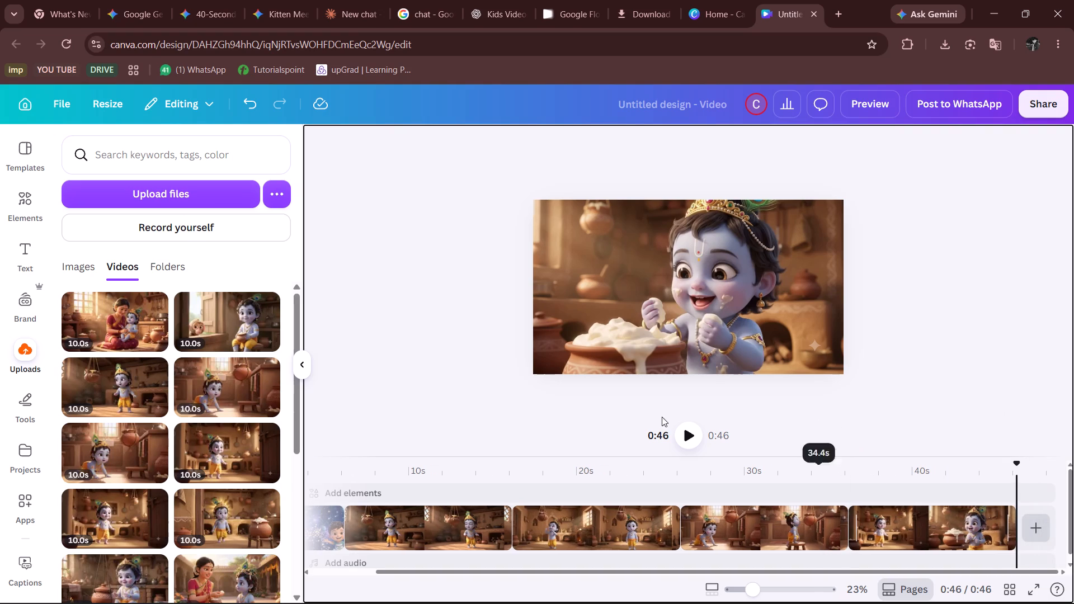
drag(229, 314, 1047, 555)
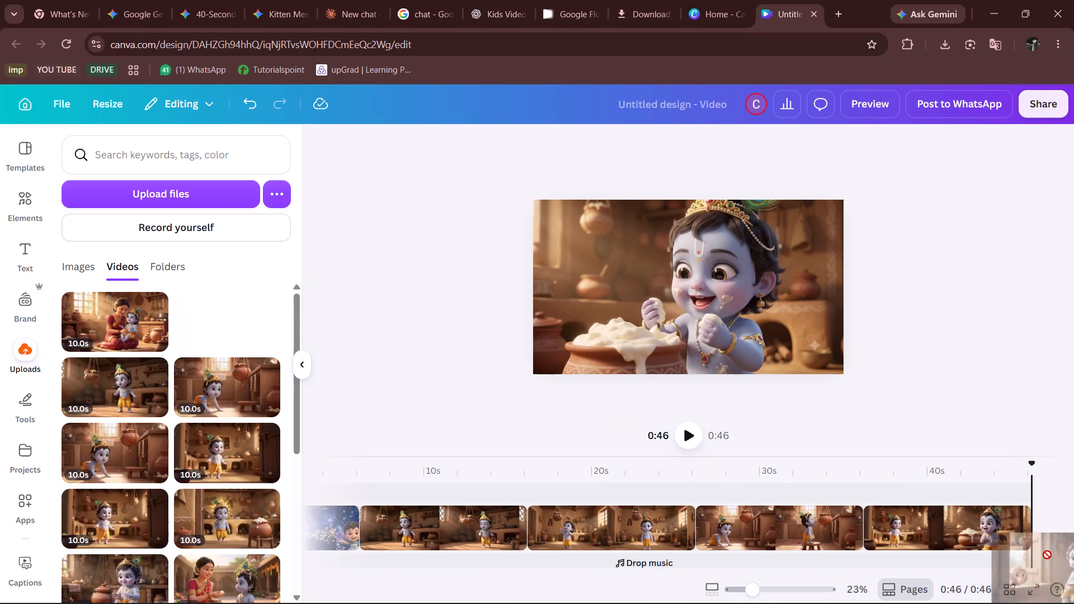
drag(1047, 555, 1041, 521)
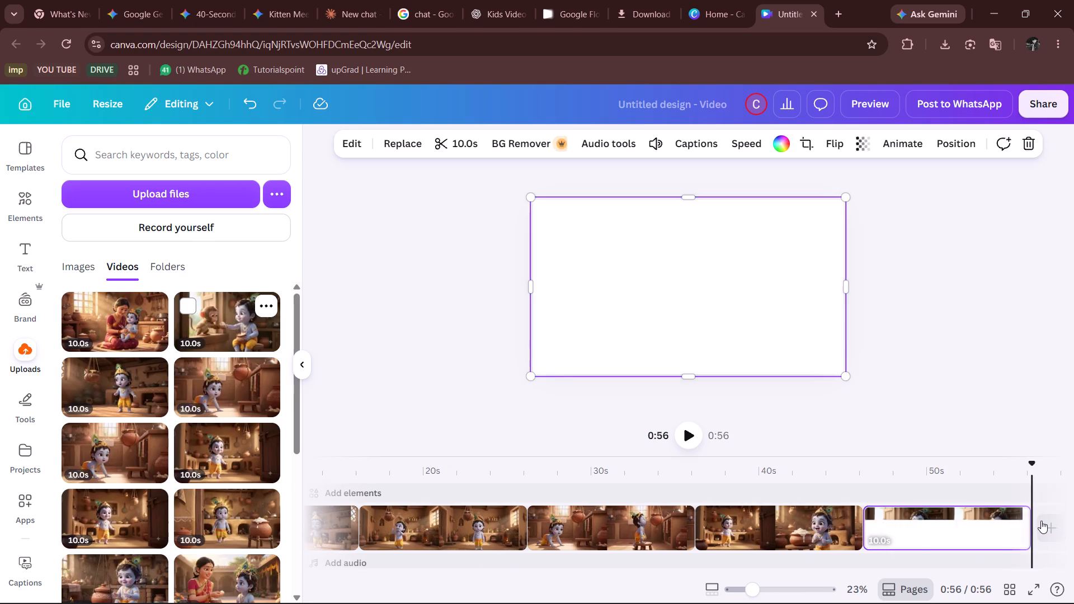
Look through the uploaded videos and the assembled timeline to determine which story clip should come next.
scroll(991, 480, left, 1)
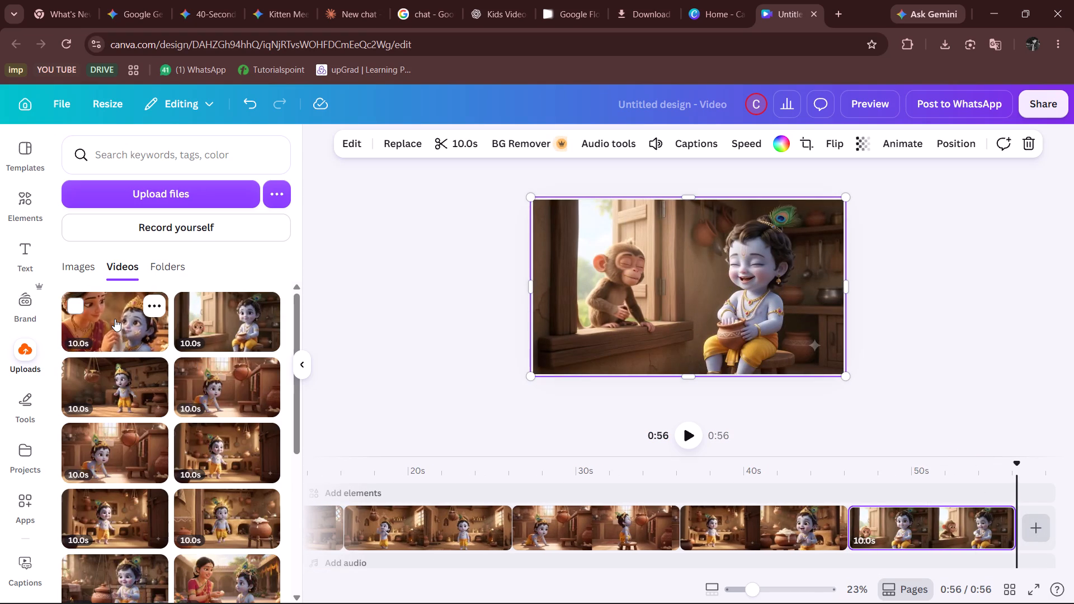
scroll(115, 319, down, 1)
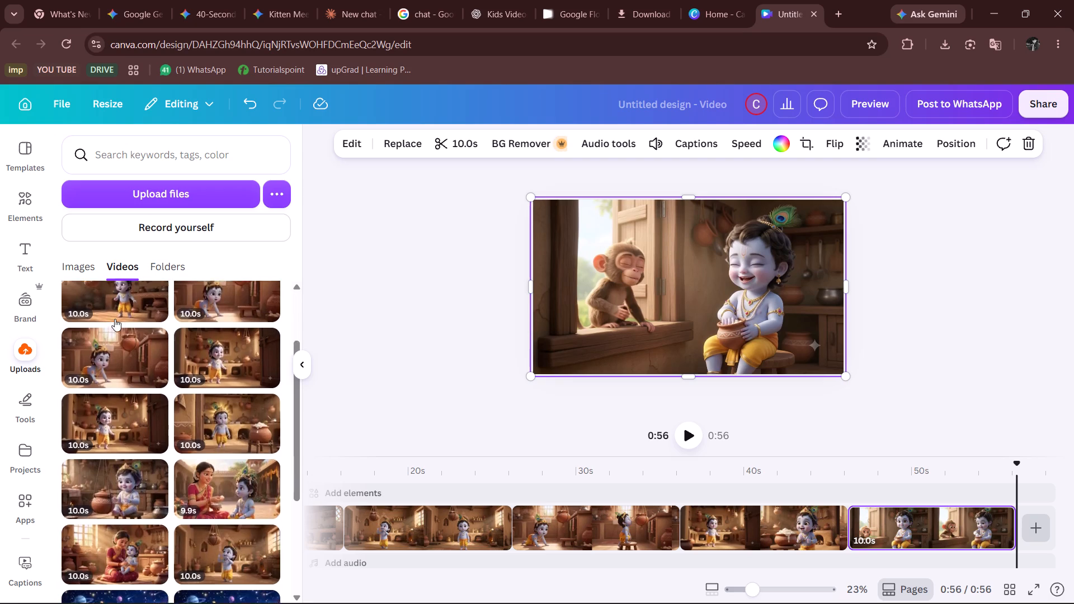
scroll(115, 319, down, 1)
scroll(137, 443, down, 2)
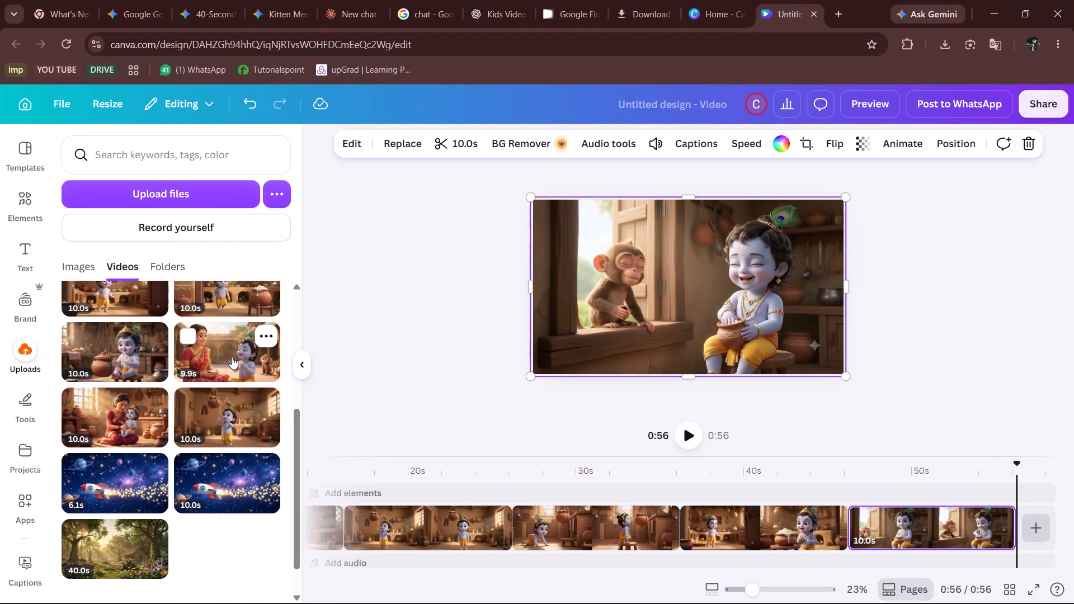
scroll(232, 357, up, 2)
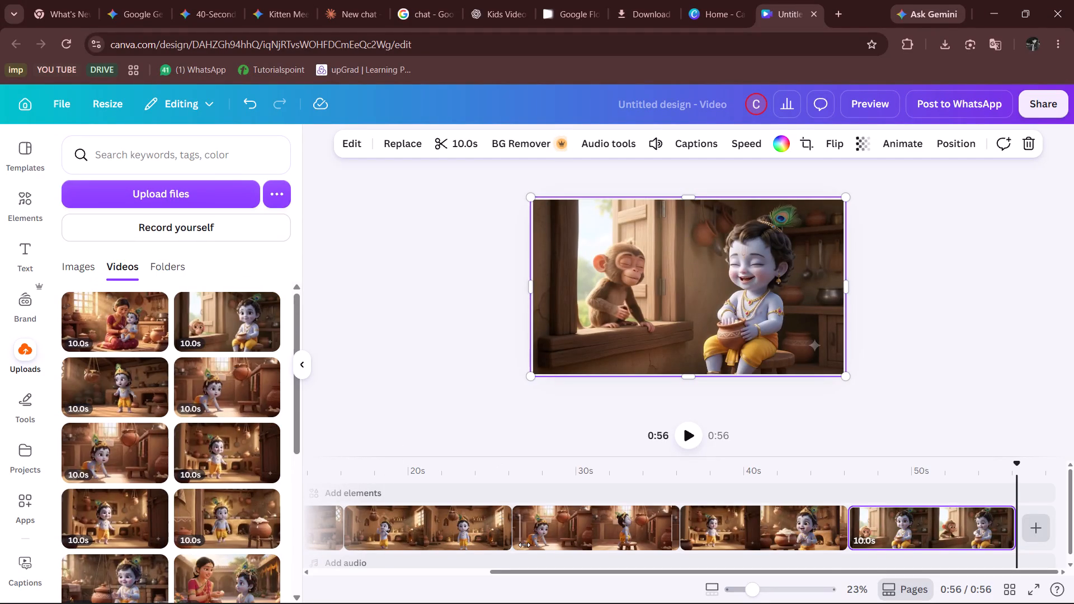
scroll(524, 545, right, 4)
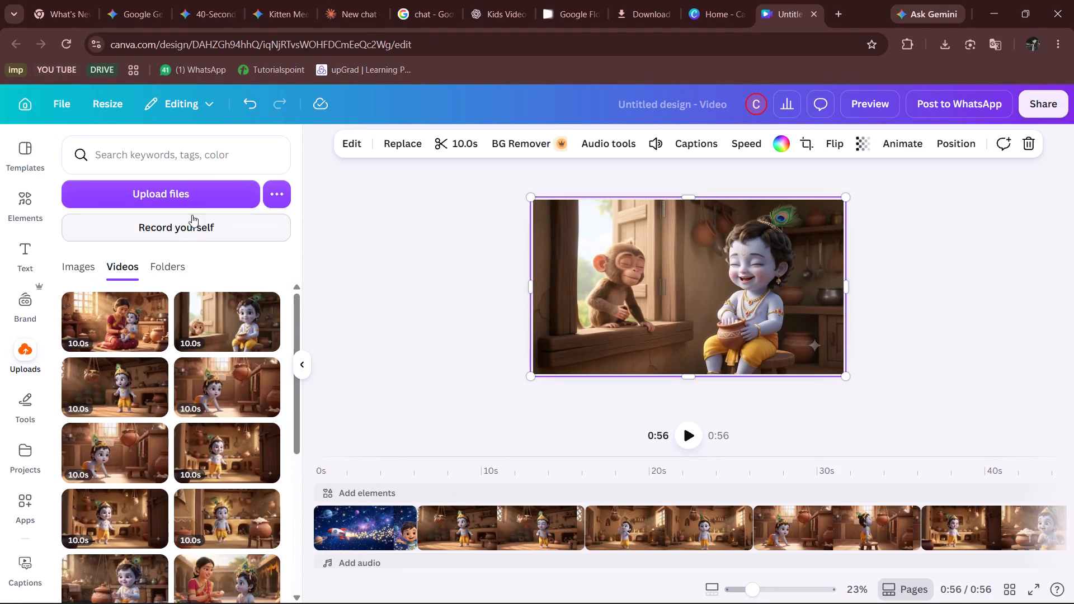
Browse the story clips in the Downloads folder as thumbnails to examine which ones are available, and close the file chooser without uploading.
click(168, 187)
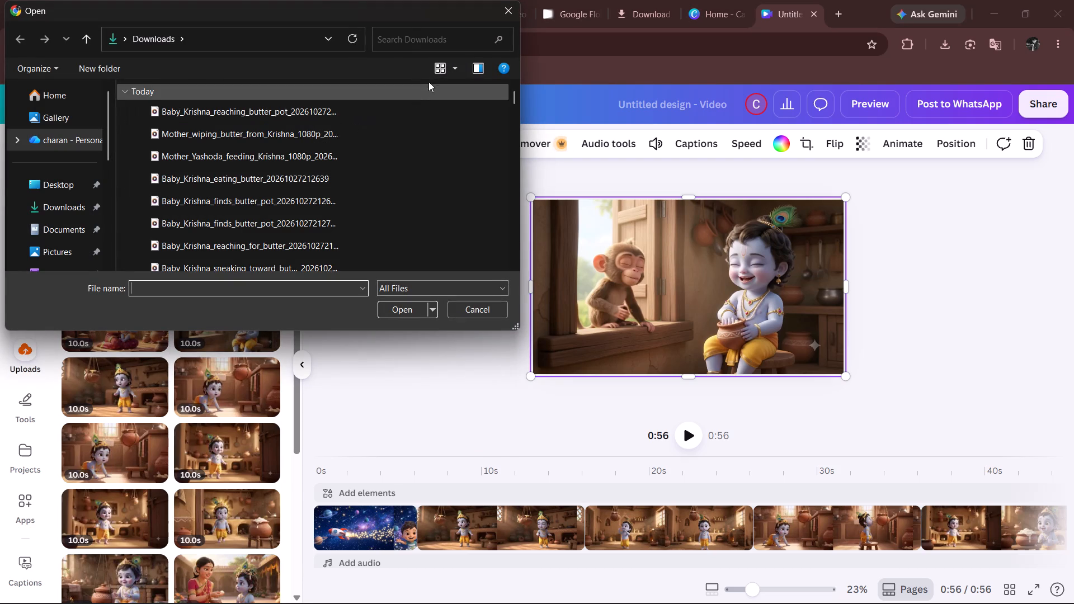
click(441, 70)
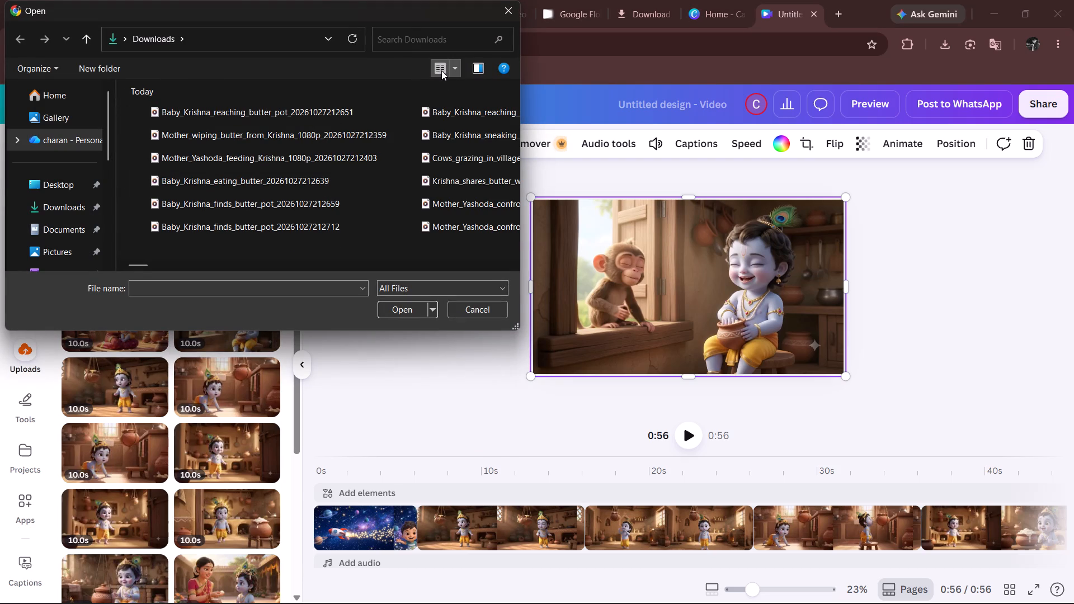
click(441, 70)
click(441, 70)
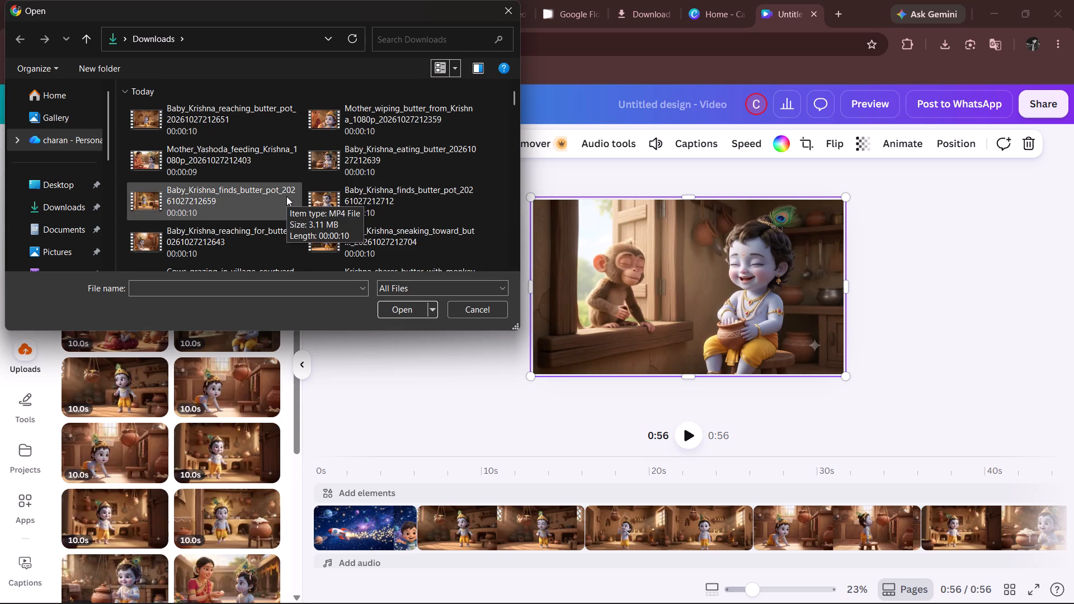
drag(351, 331, 348, 497)
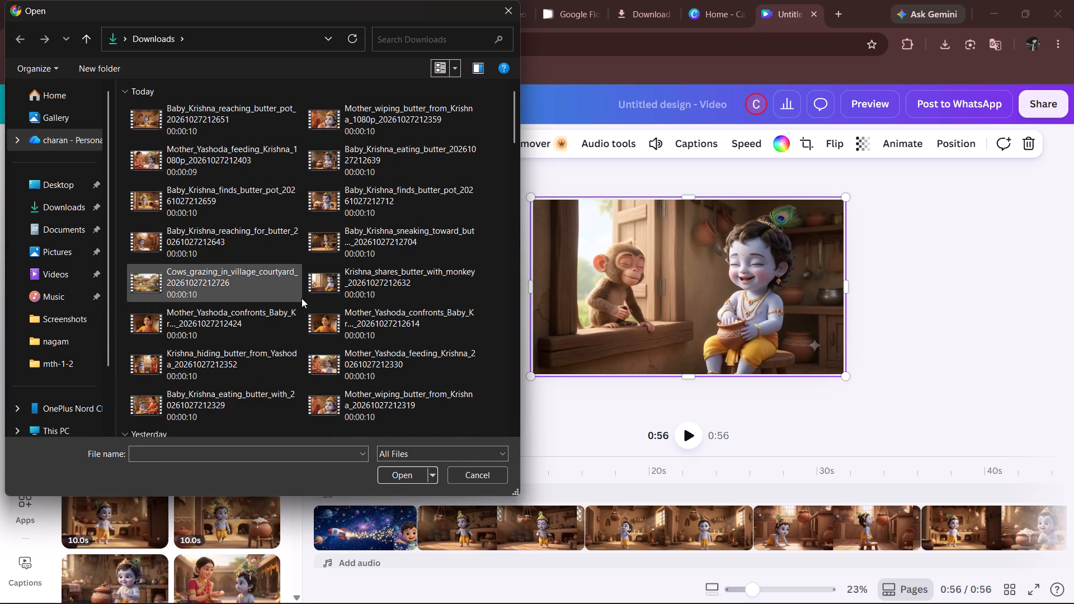
scroll(302, 298, down, 1)
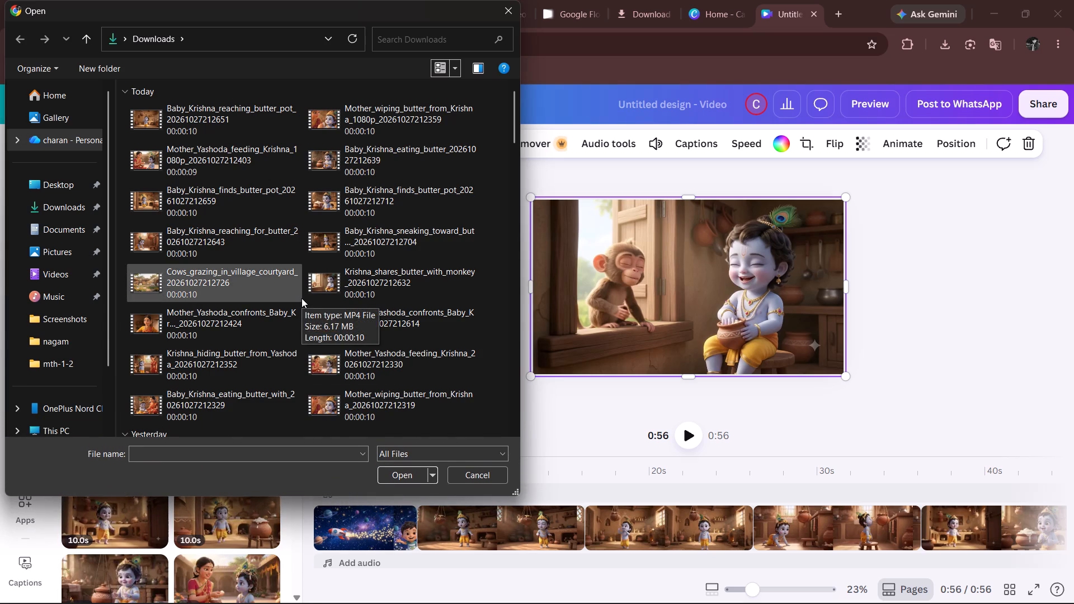
scroll(302, 298, down, 1)
scroll(302, 298, up, 1)
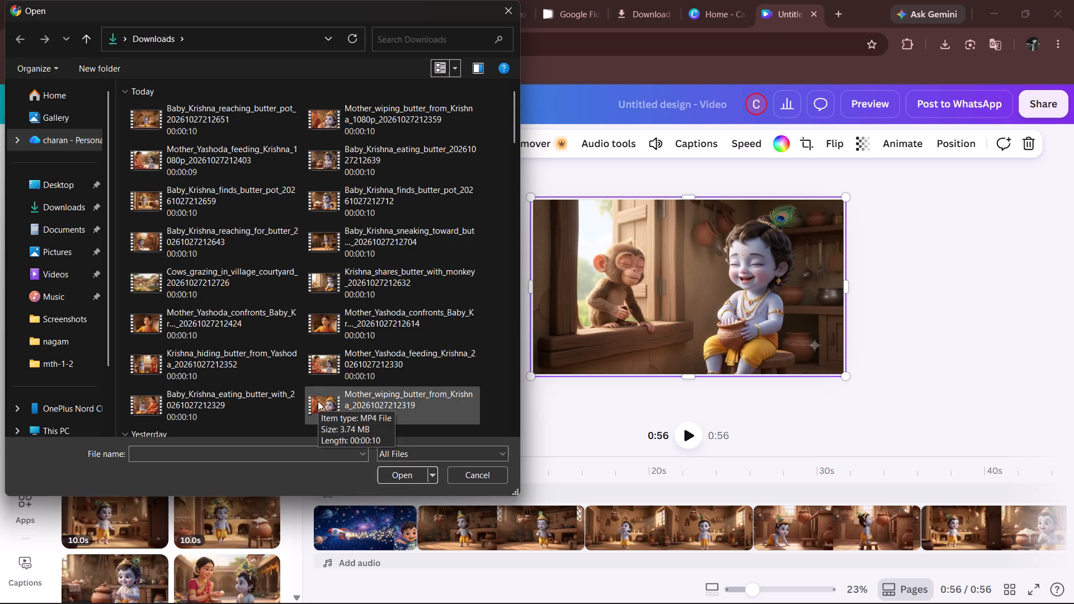
click(512, 8)
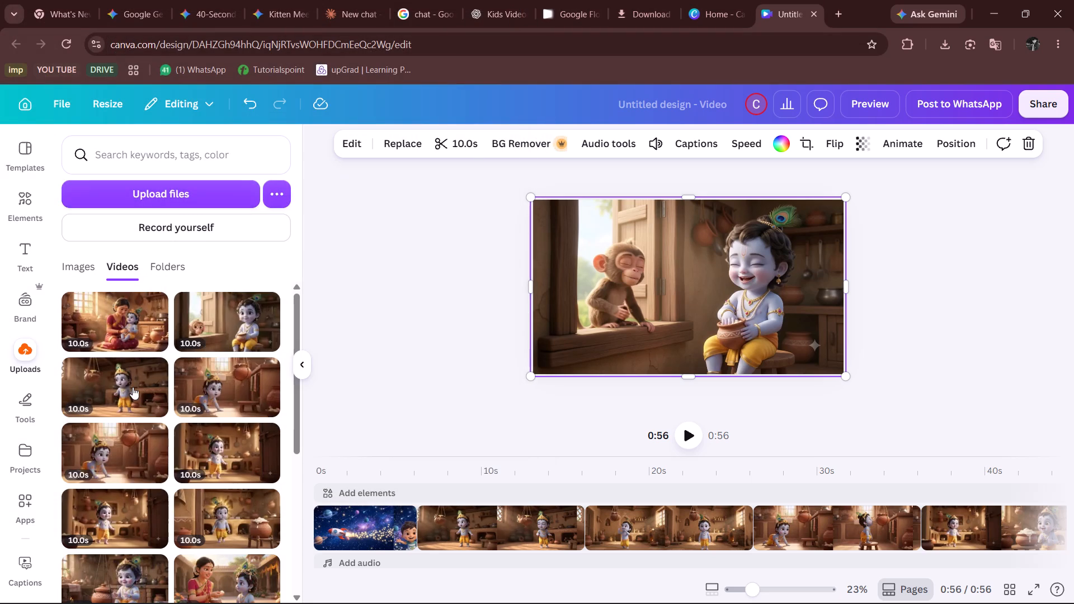
Move the first four uploaded Krishna clips to Trash one by one: mother wiping butter, sharing butter with monkey, sneaking, and reaching for butter.
click(162, 304)
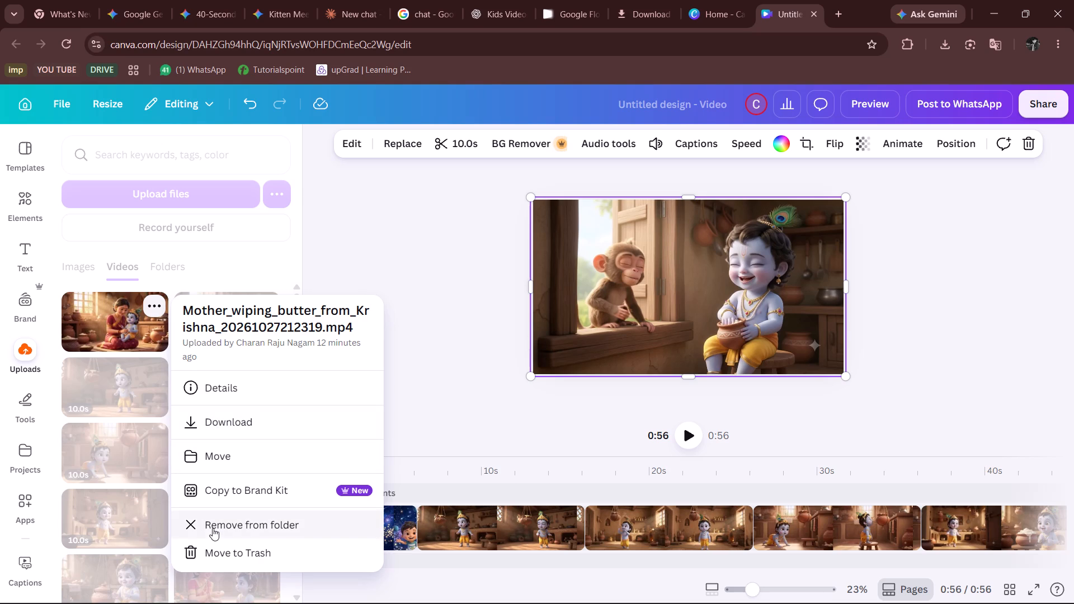
click(226, 564)
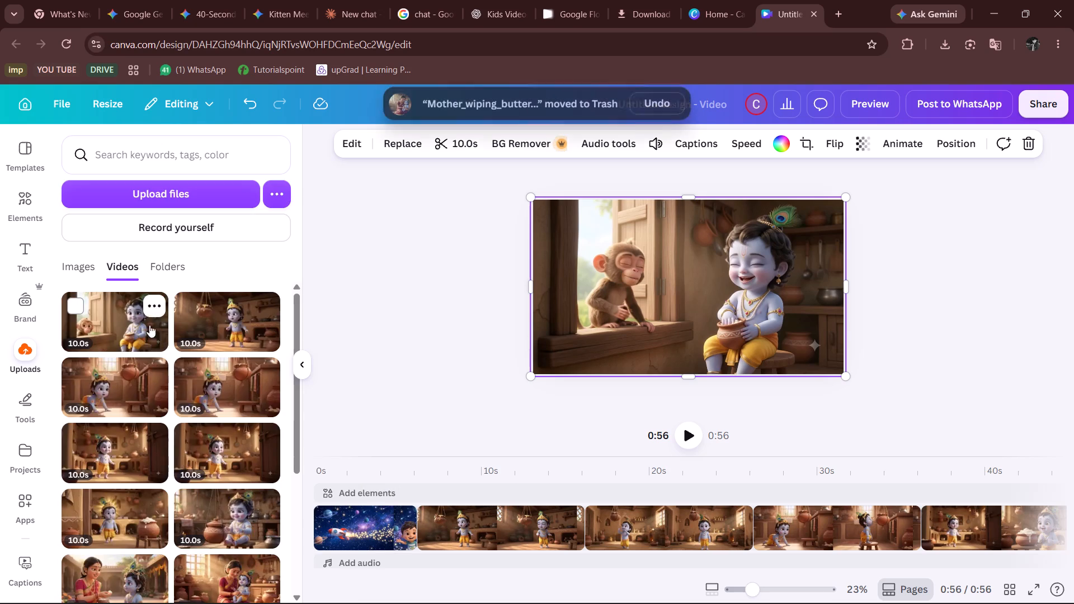
click(150, 304)
click(228, 560)
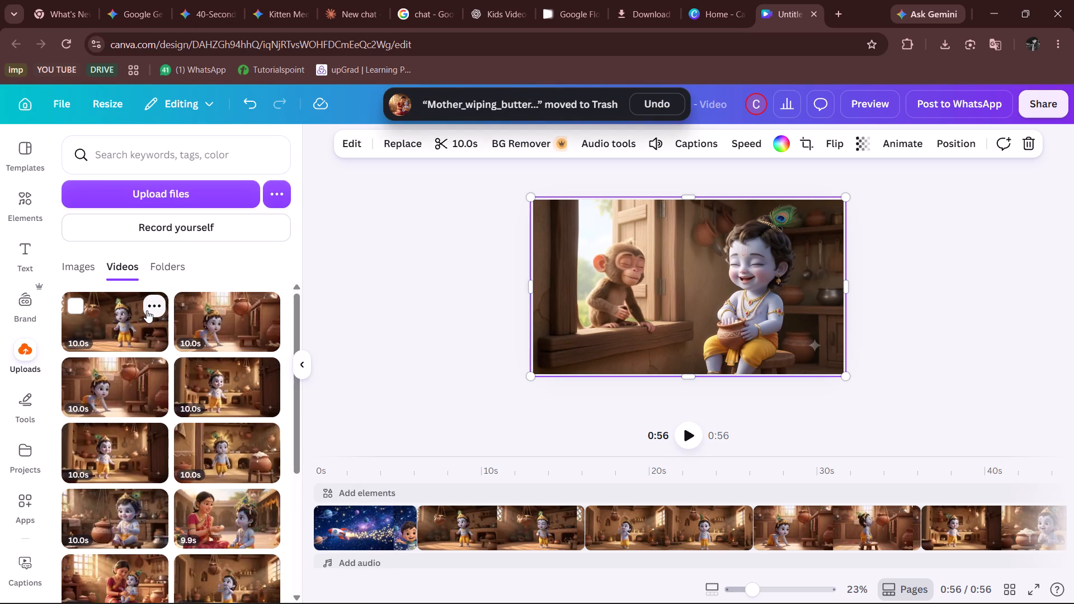
click(147, 310)
double_click(243, 551)
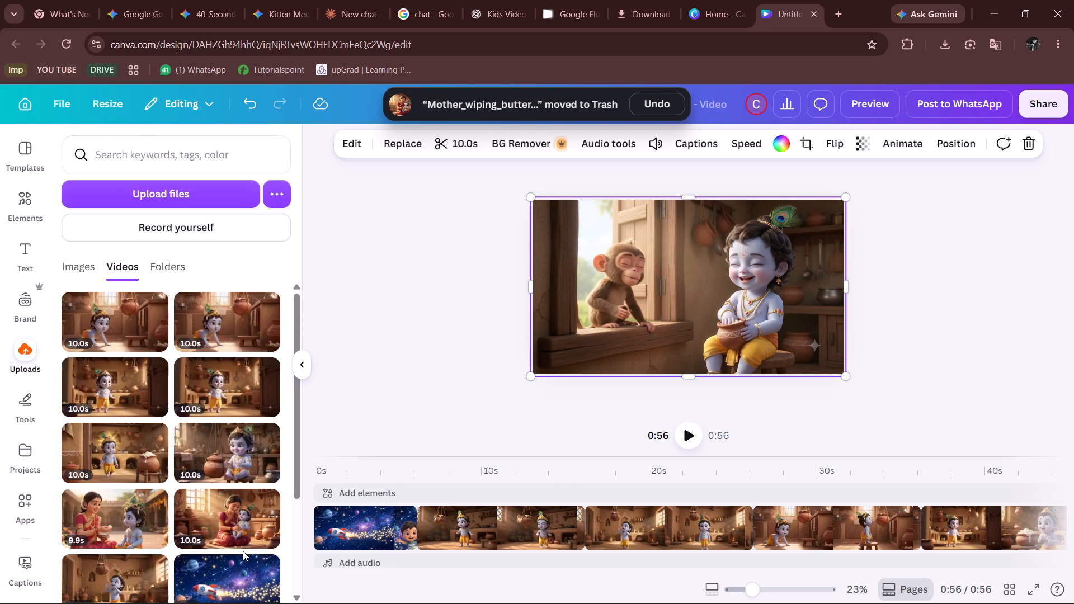
click(158, 305)
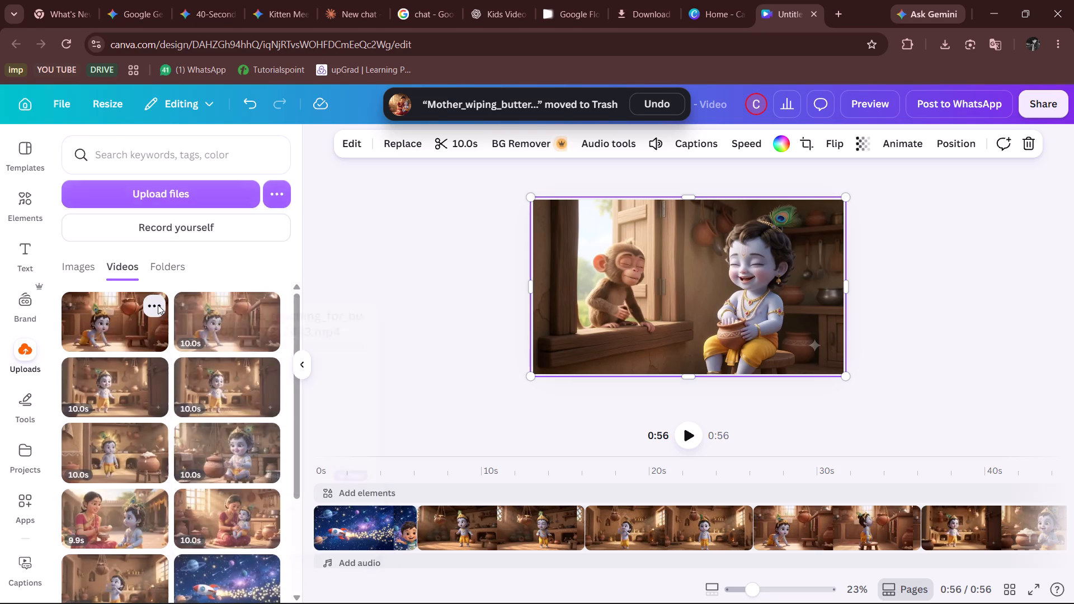
click(255, 554)
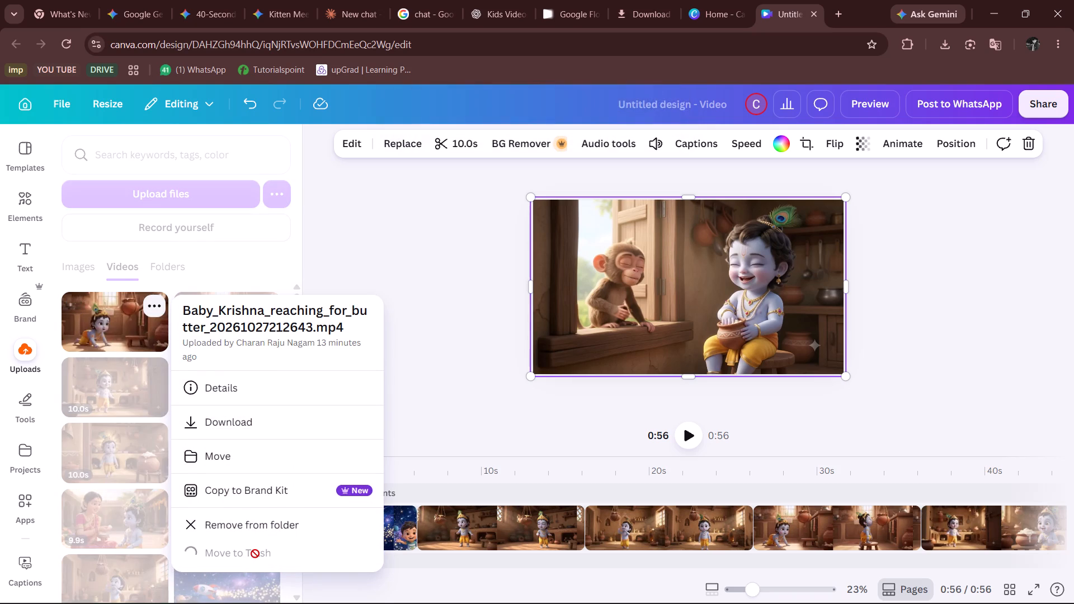
Select the eight remaining Krishna story clips in the uploaded videos, excluding the rocket and forest videos, and move them to Trash together.
scroll(179, 369, down, 1)
scroll(179, 369, up, 1)
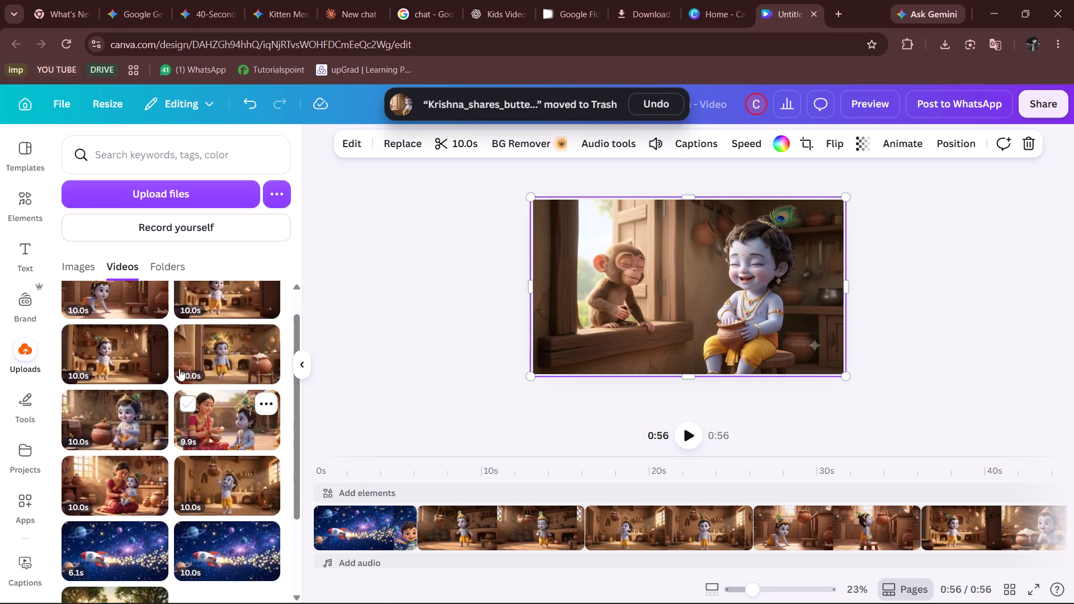
scroll(96, 350, up, 1)
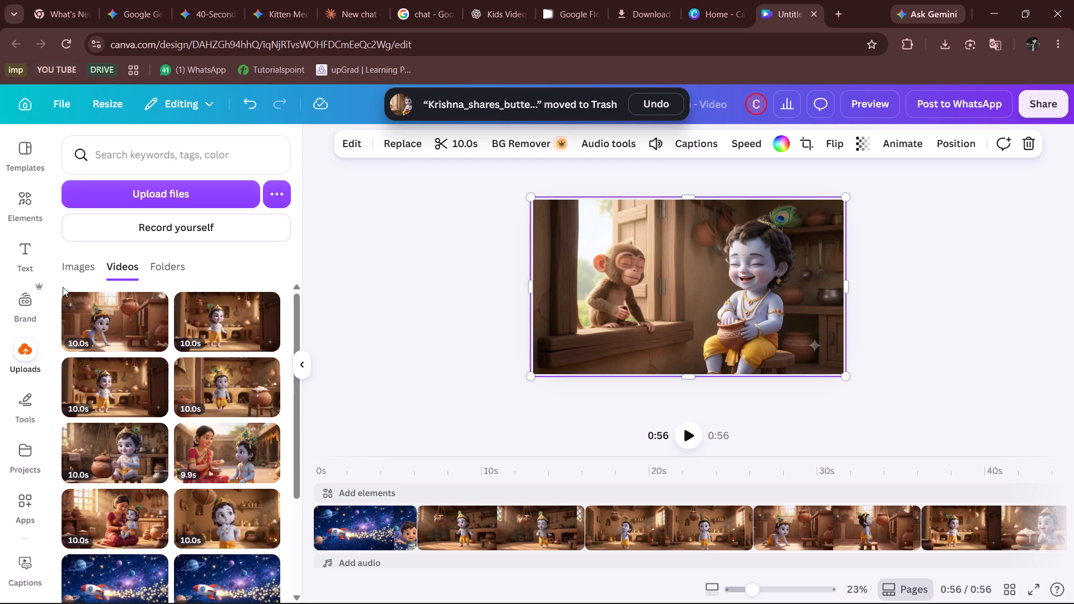
drag(63, 287, 246, 443)
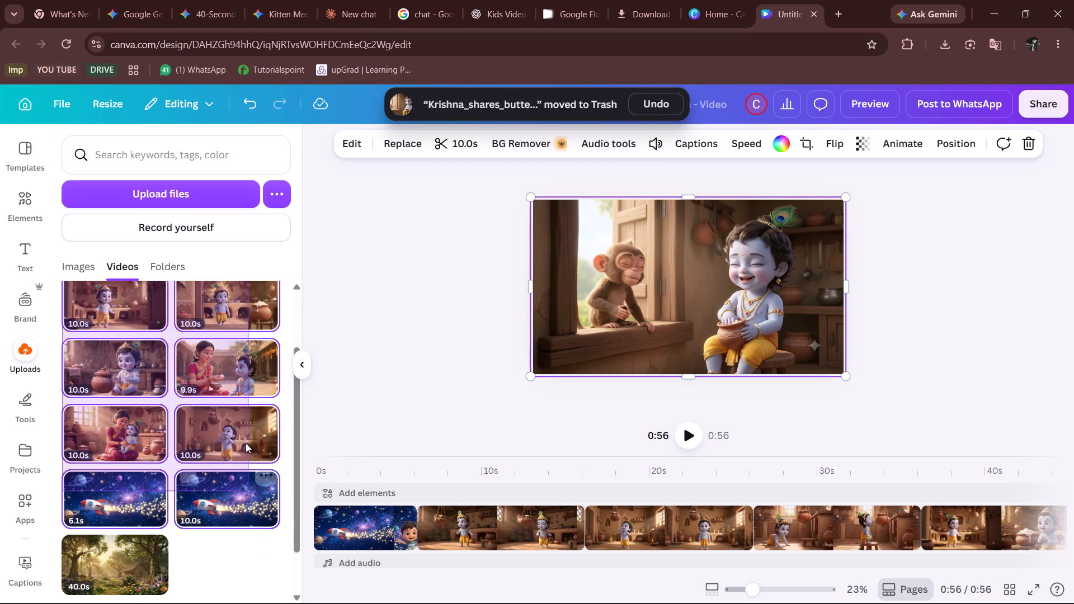
drag(246, 443, 277, 451)
click(262, 563)
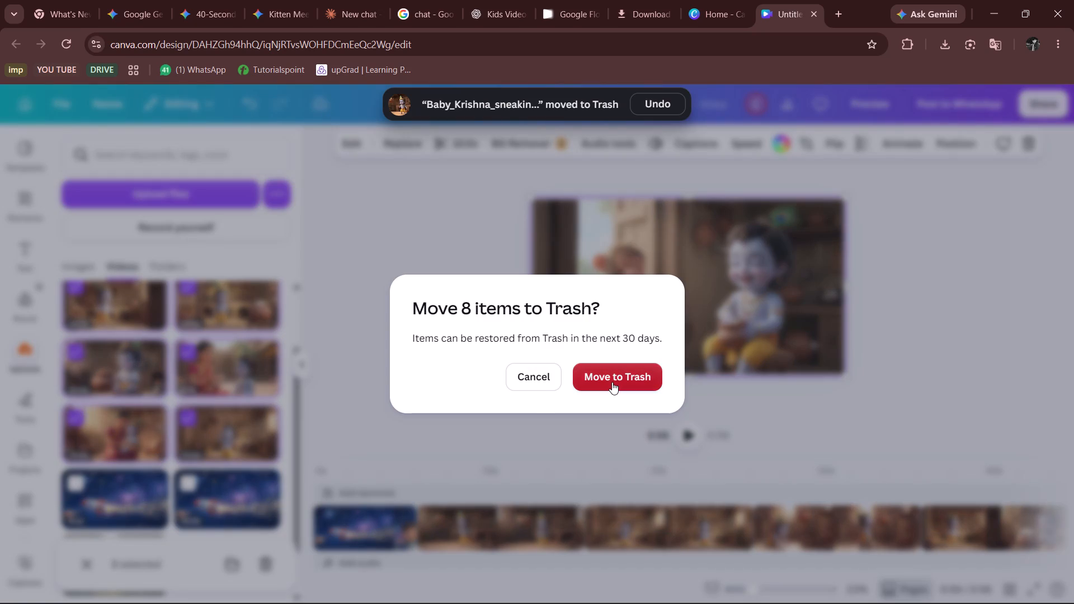
click(612, 382)
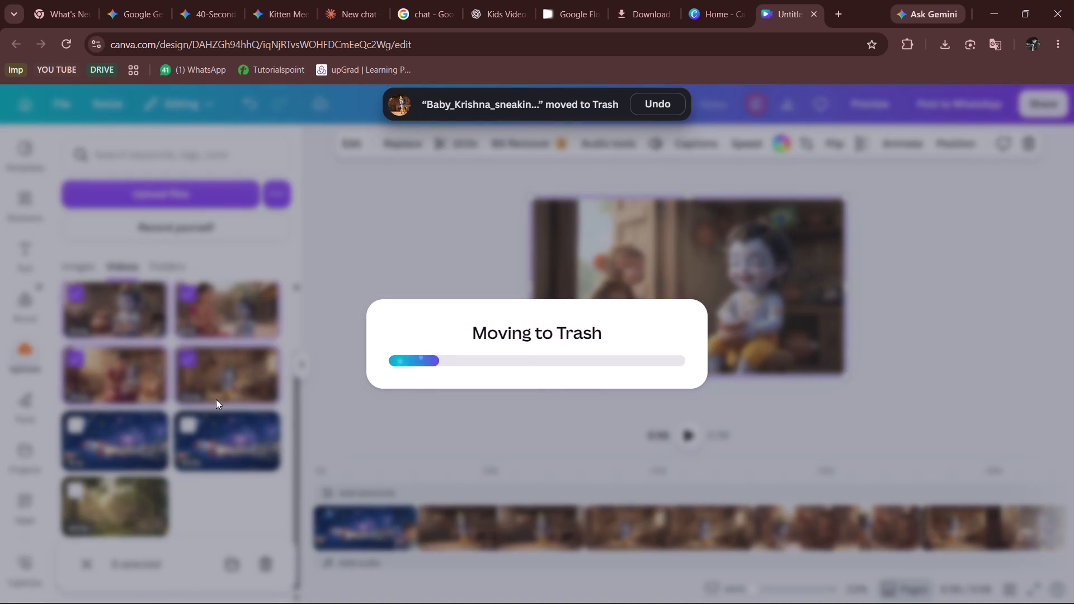
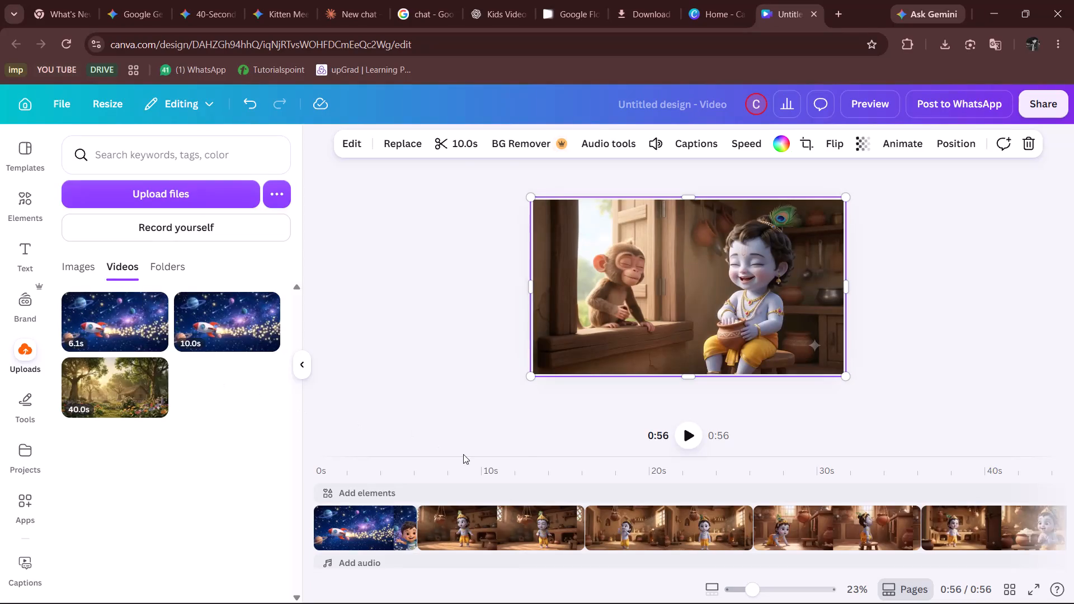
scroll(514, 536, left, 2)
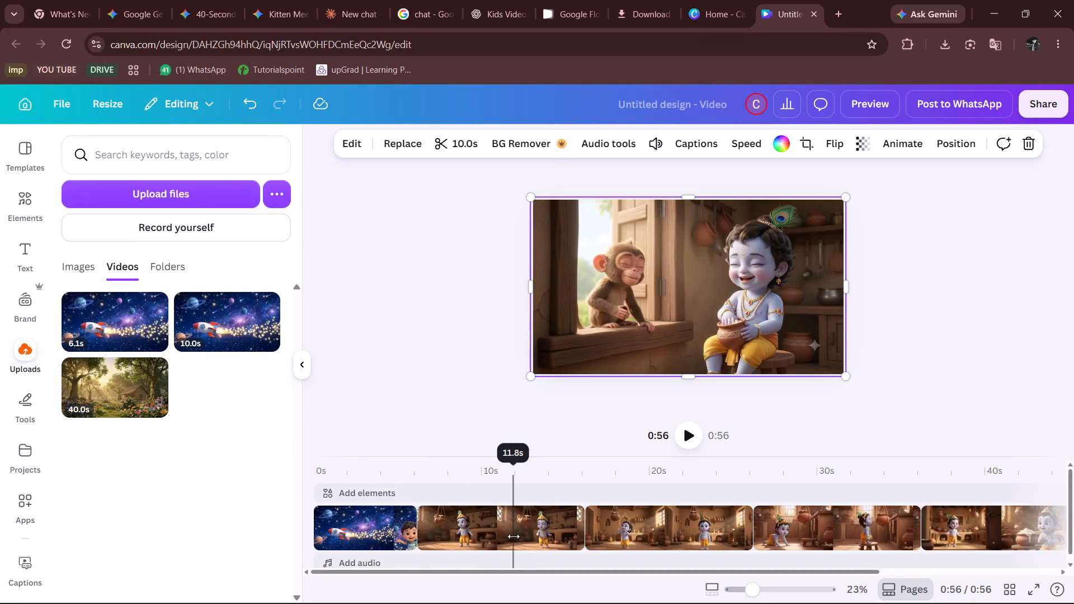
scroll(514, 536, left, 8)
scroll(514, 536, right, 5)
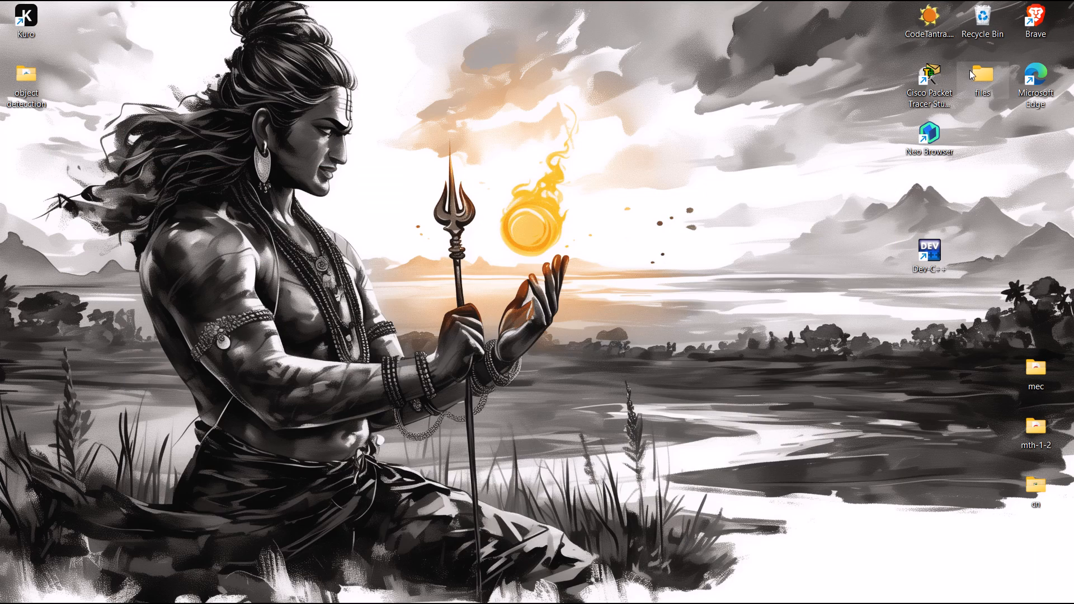
Switch to File Explorer, open the Downloads folder and display its files as large icons.
double_click(969, 70)
click(72, 220)
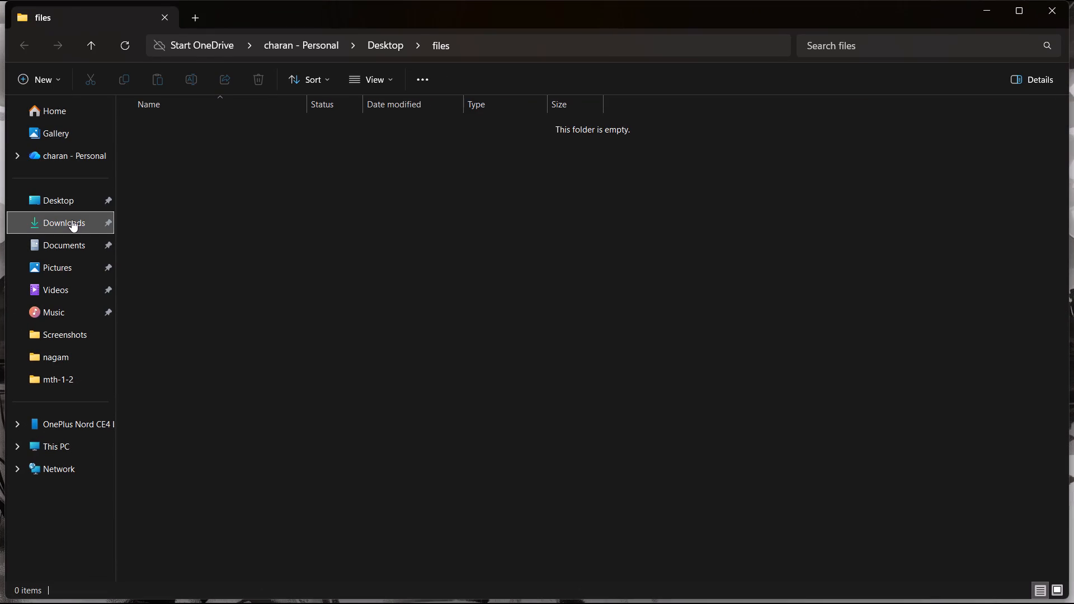
click(54, 138)
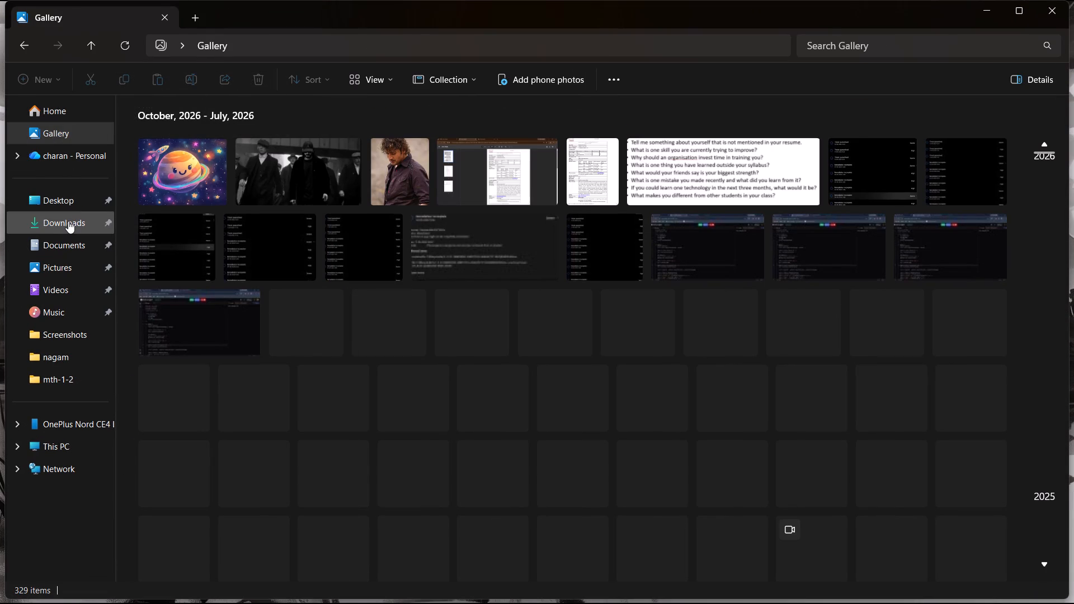
click(68, 221)
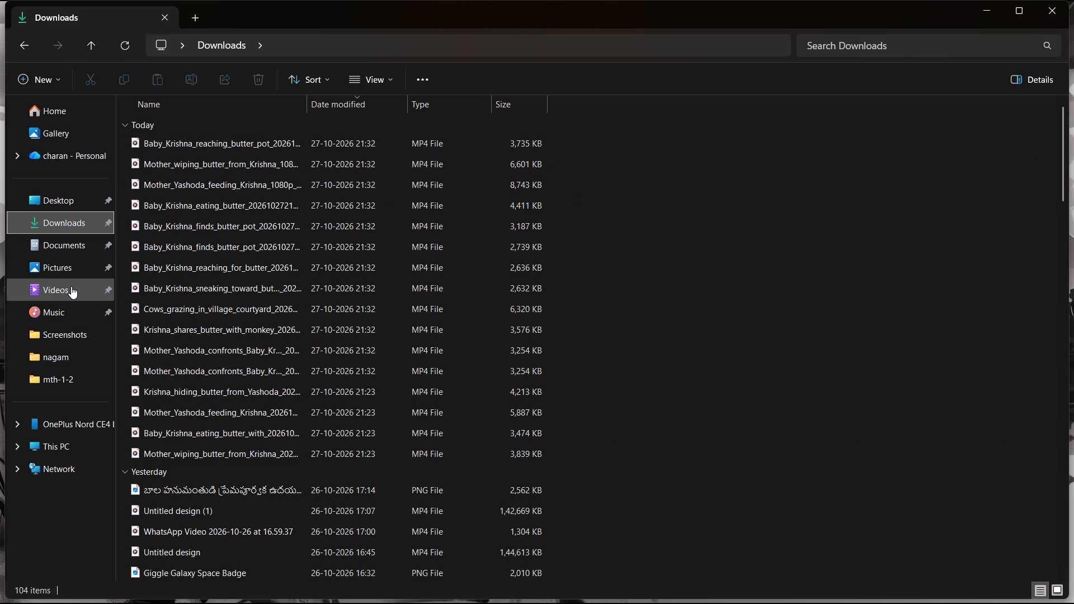
click(71, 286)
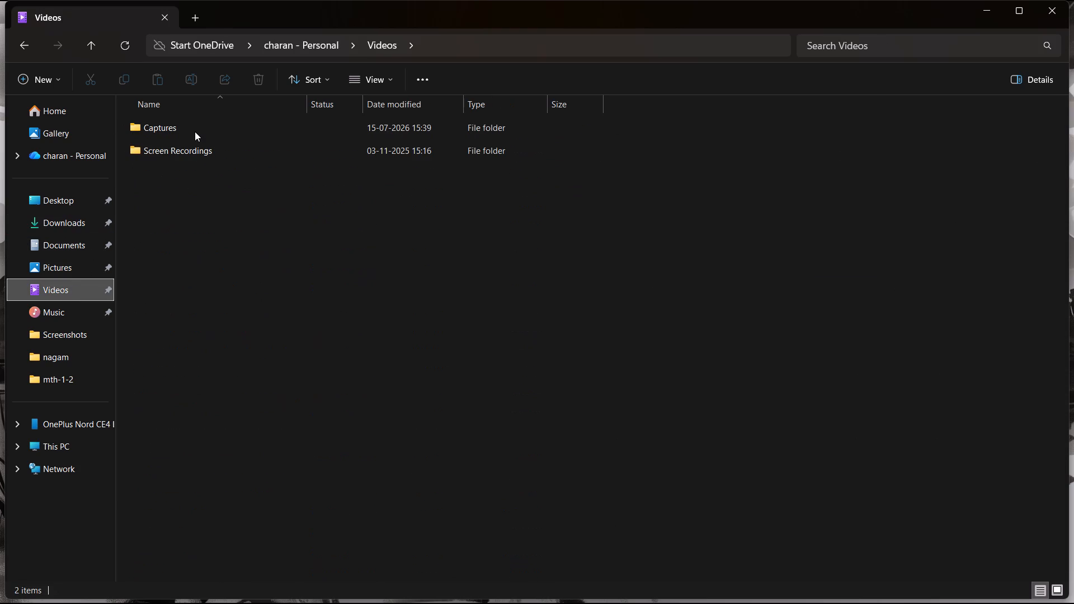
click(195, 131)
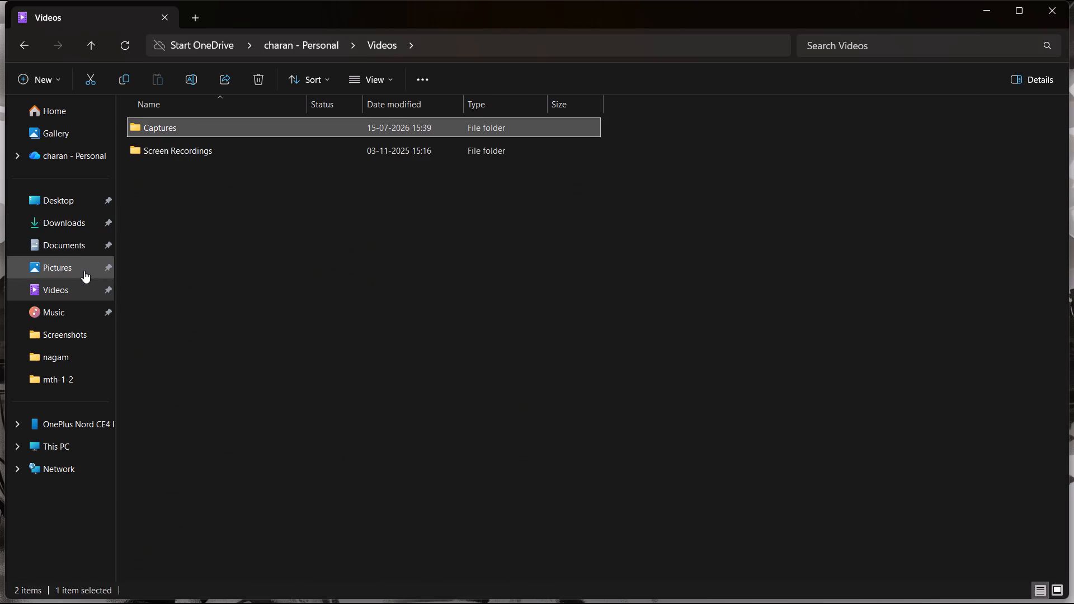
click(74, 228)
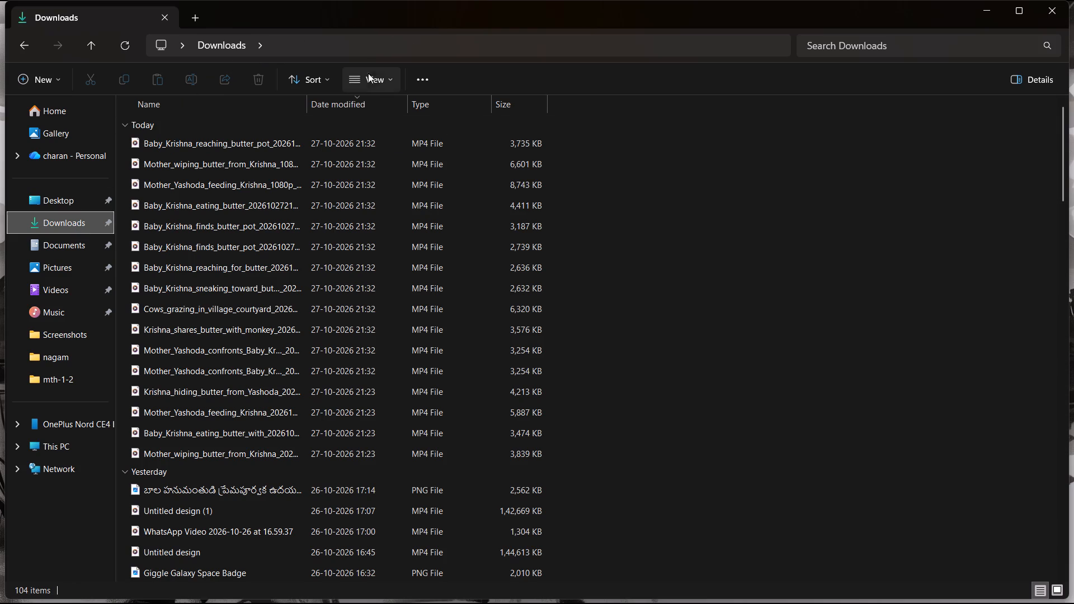
click(374, 78)
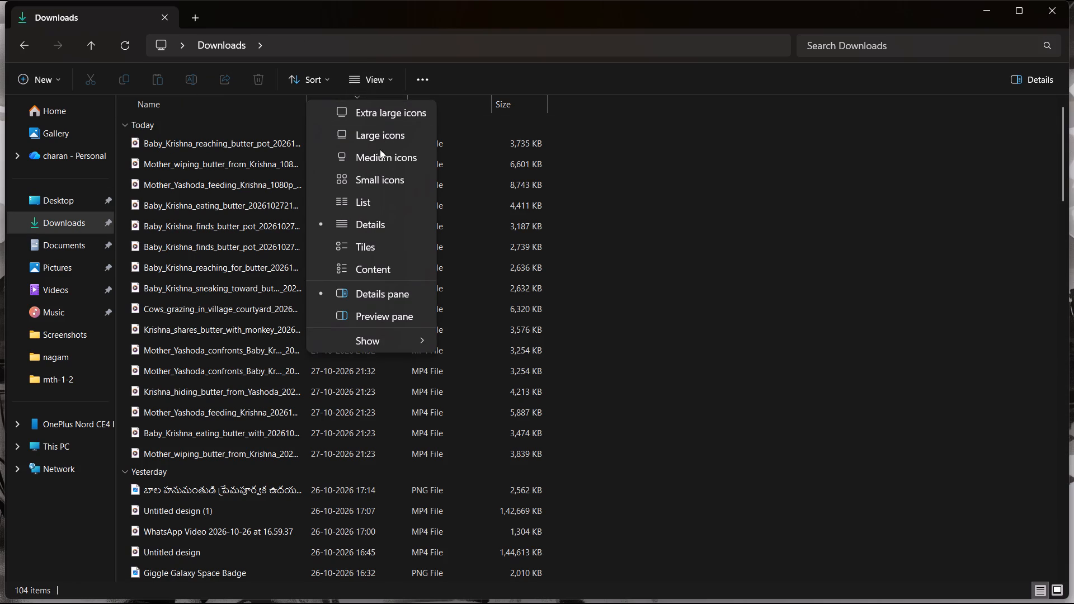
click(383, 140)
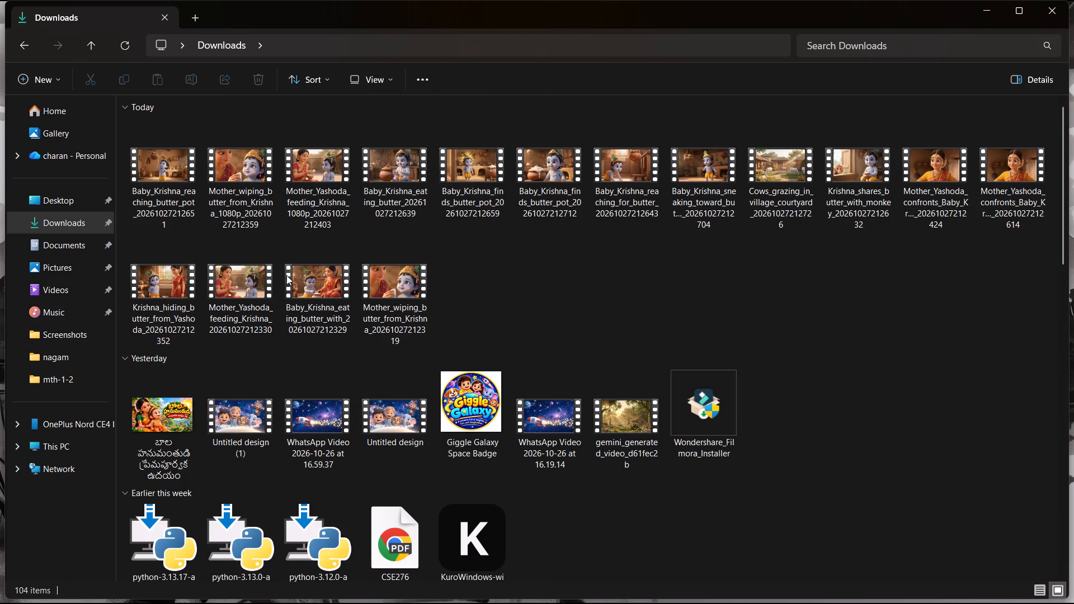
Delete the duplicate clips from Downloads: Mother_Yashoda_confronts ending 212614, and the 1080p versions of Mother_Yashoda_feeding_Krishna and Mother_wiping_butter_from_Krishna.
click(386, 295)
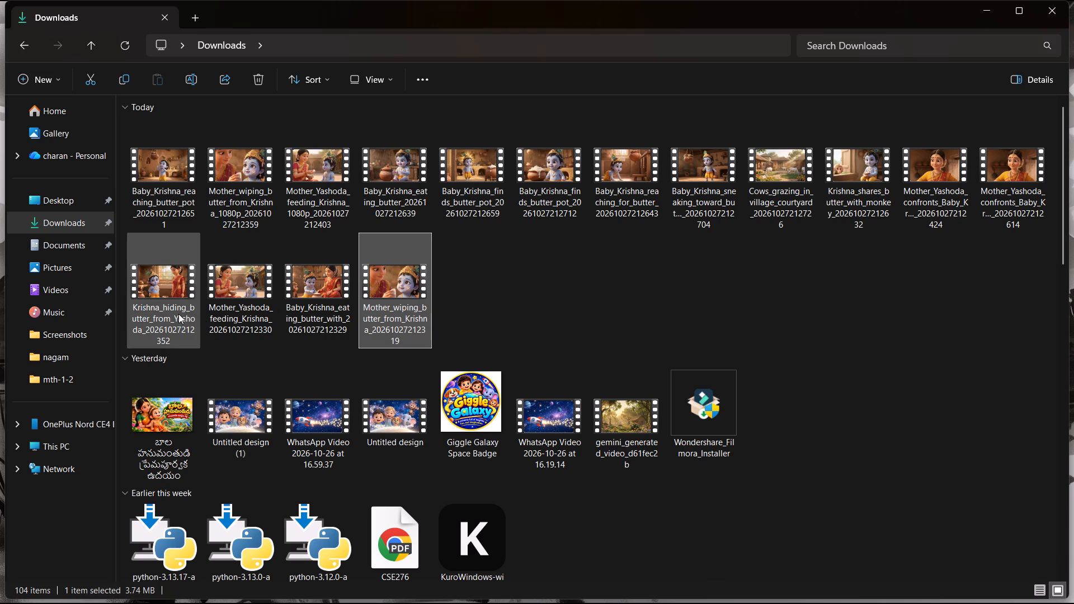
click(1004, 163)
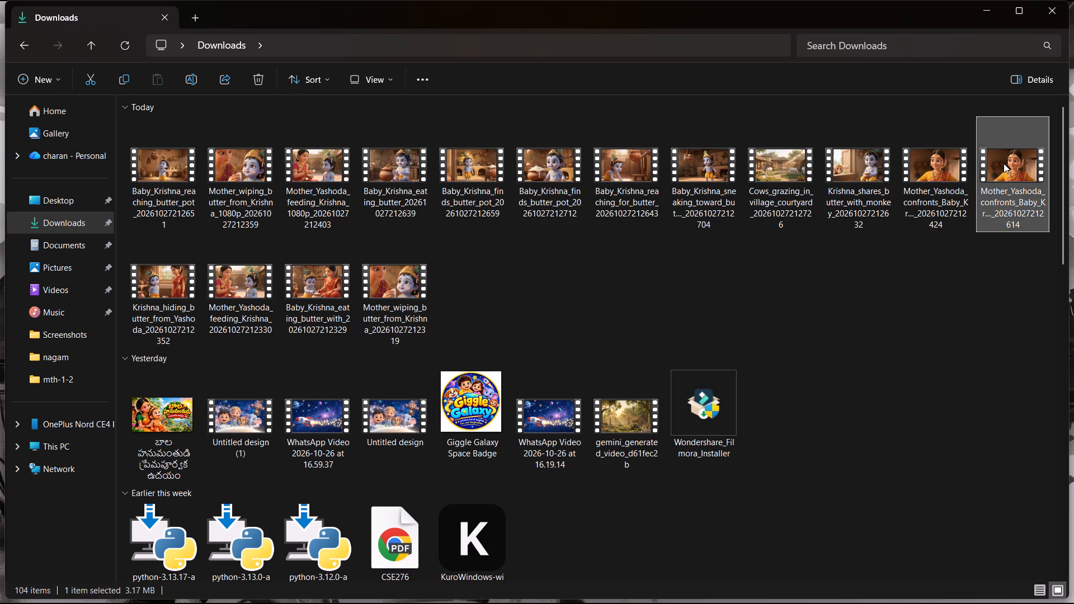
key(Delete)
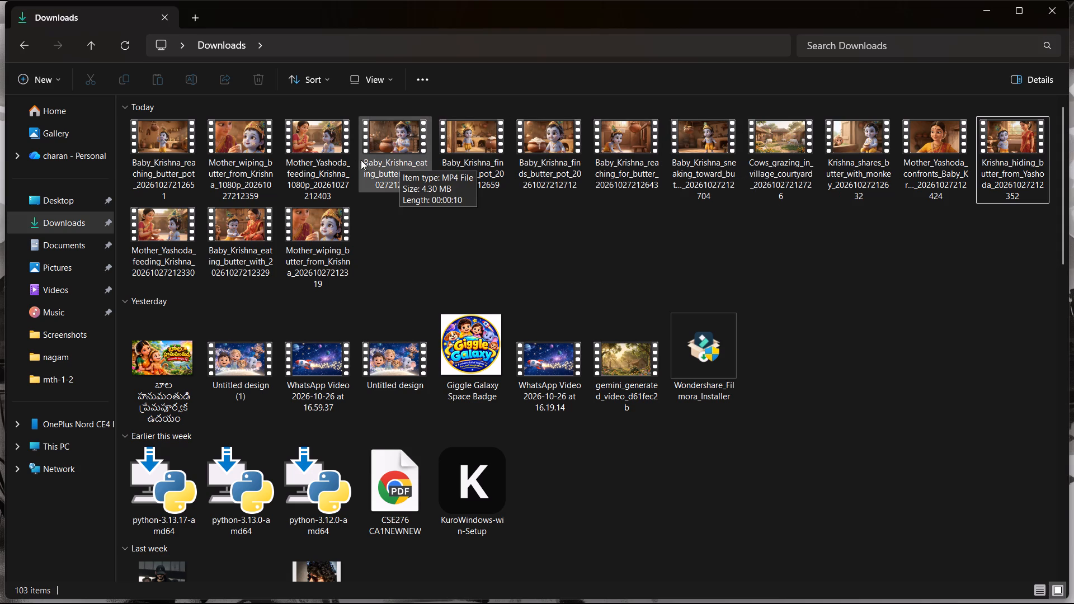
click(329, 166)
key(Delete)
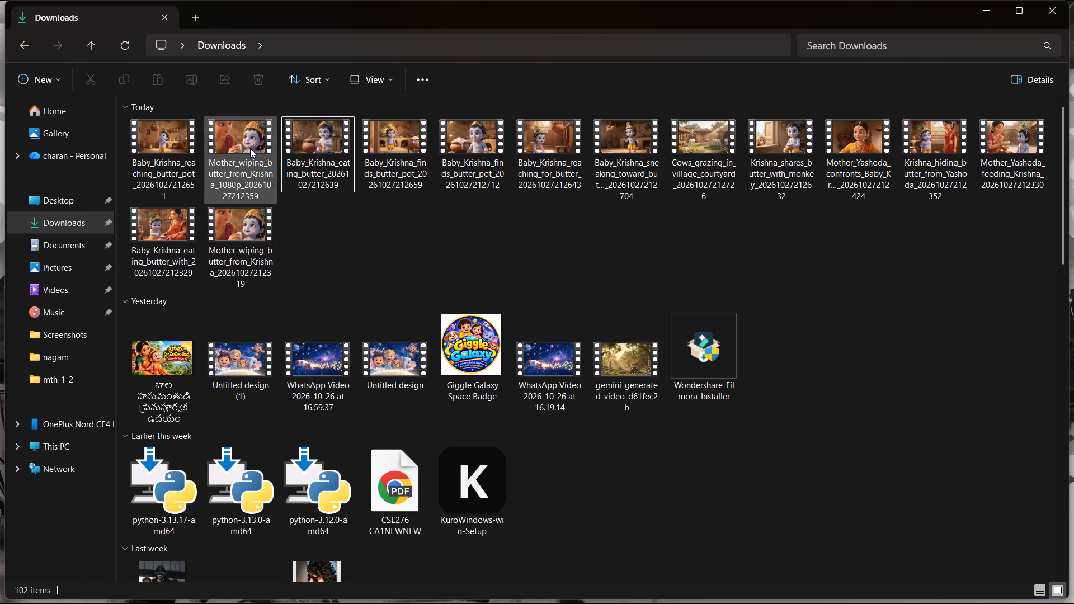
click(250, 148)
key(Delete)
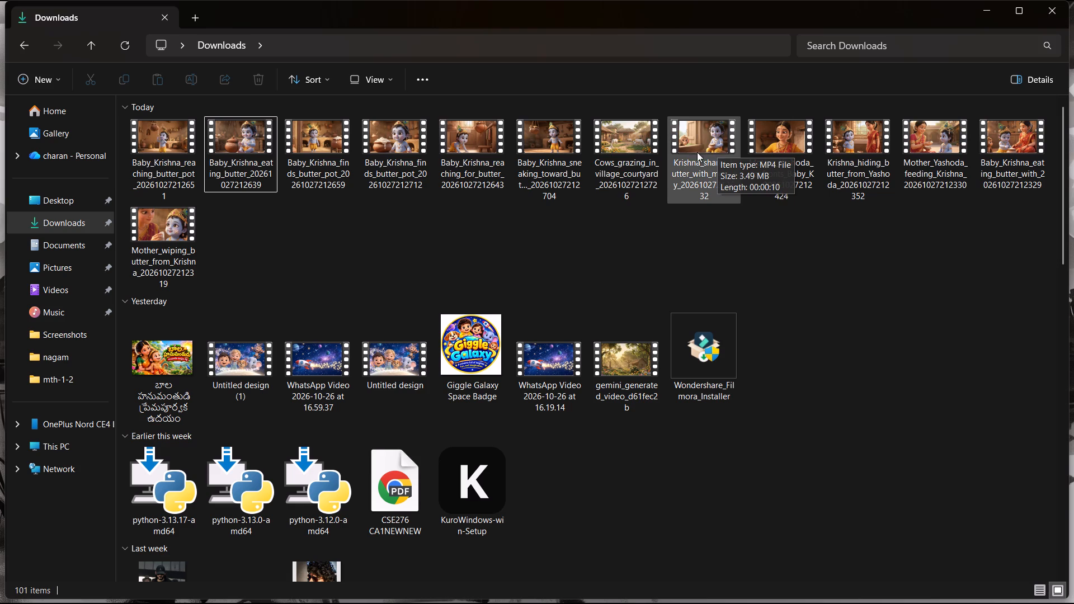
Preview the Cows_grazing_in_village_courtyard and Baby_Krishna_reaching_butter_pot clips in Media Player, closing the player after each.
double_click(632, 158)
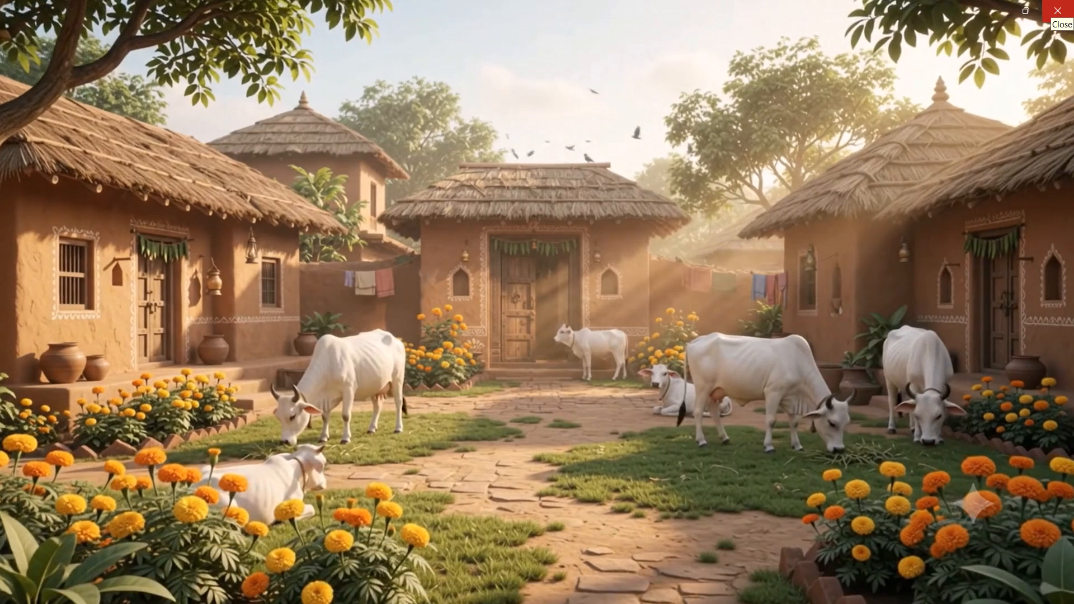
click(1073, 0)
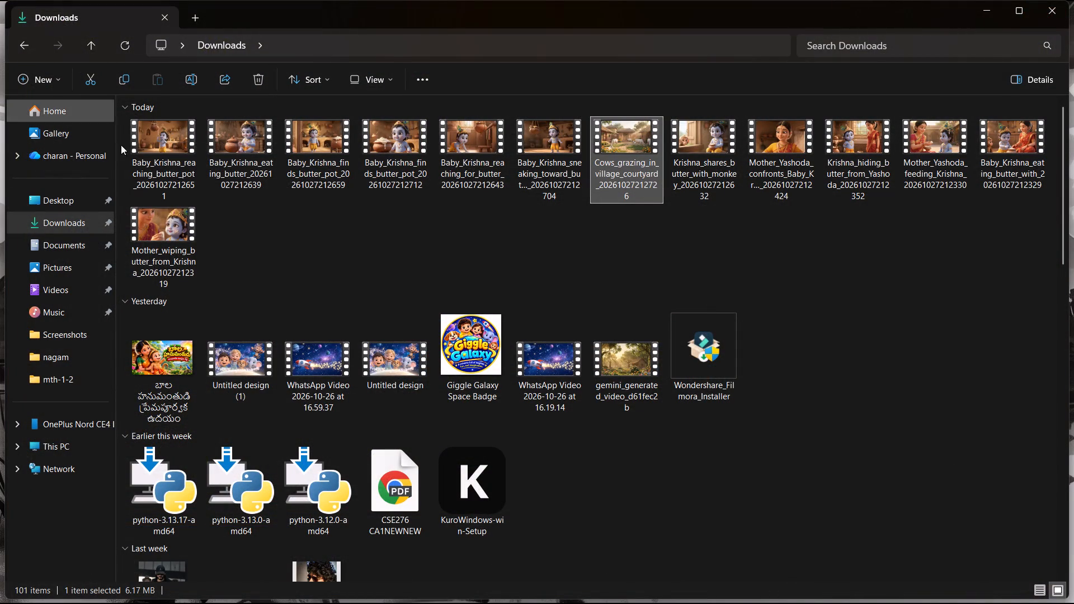
double_click(181, 148)
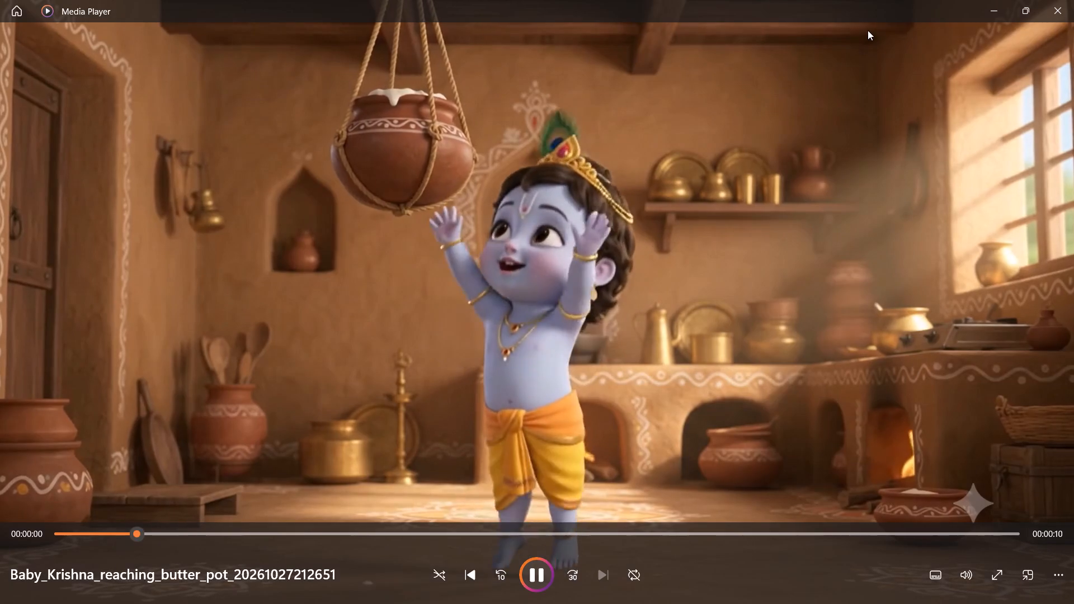
click(1073, 0)
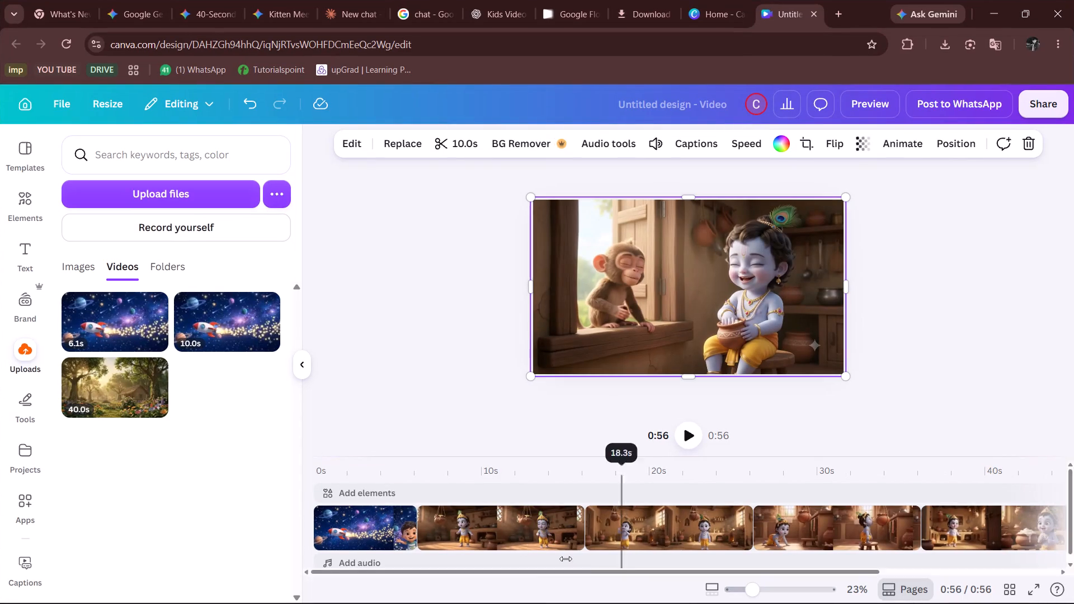
In Canva, upload all thirteen of today's clips from the Downloads folder, from Baby_Krishna_reaching_butter_pot to Mother_wiping_butter_from_Krishna.
click(189, 202)
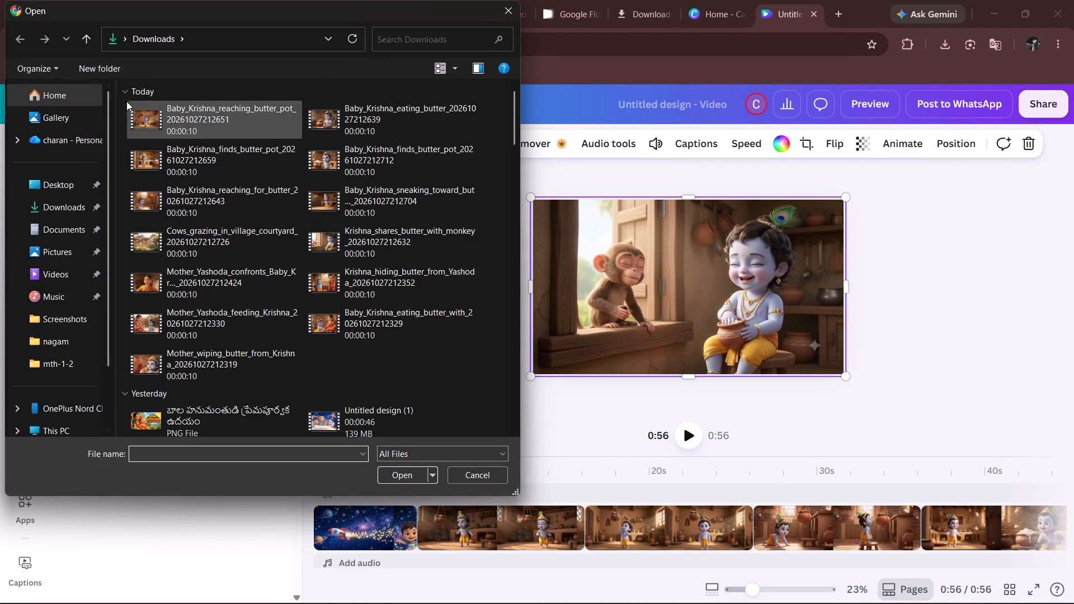
drag(126, 100, 277, 218)
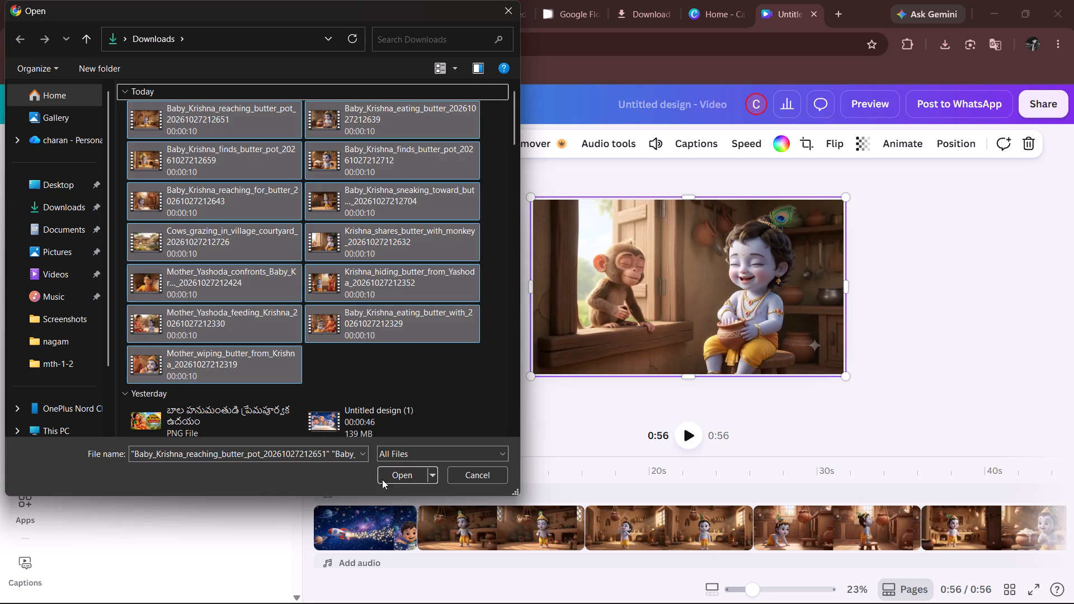
click(398, 479)
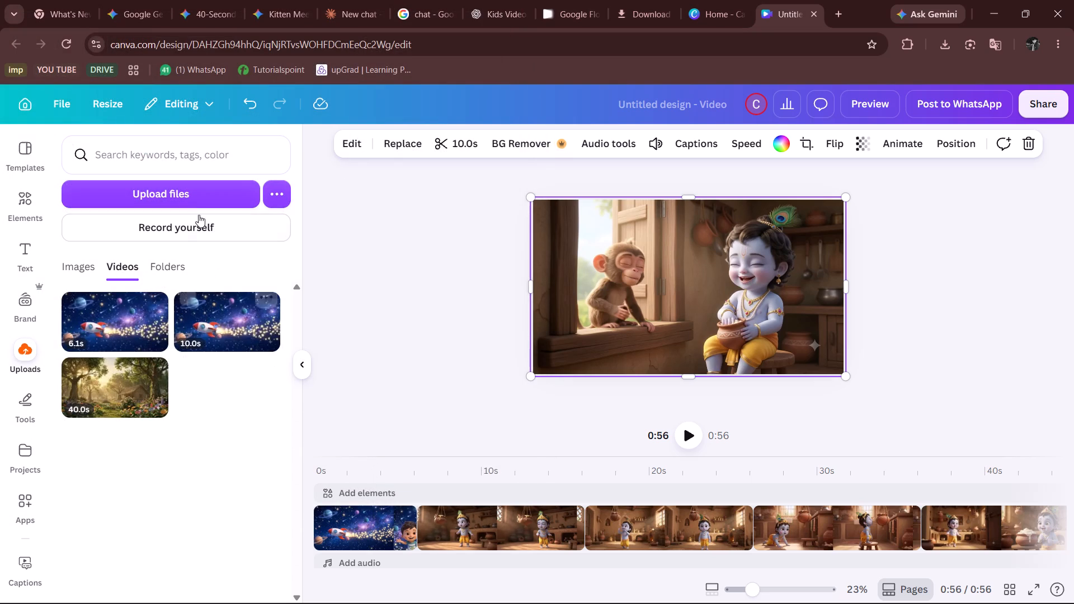
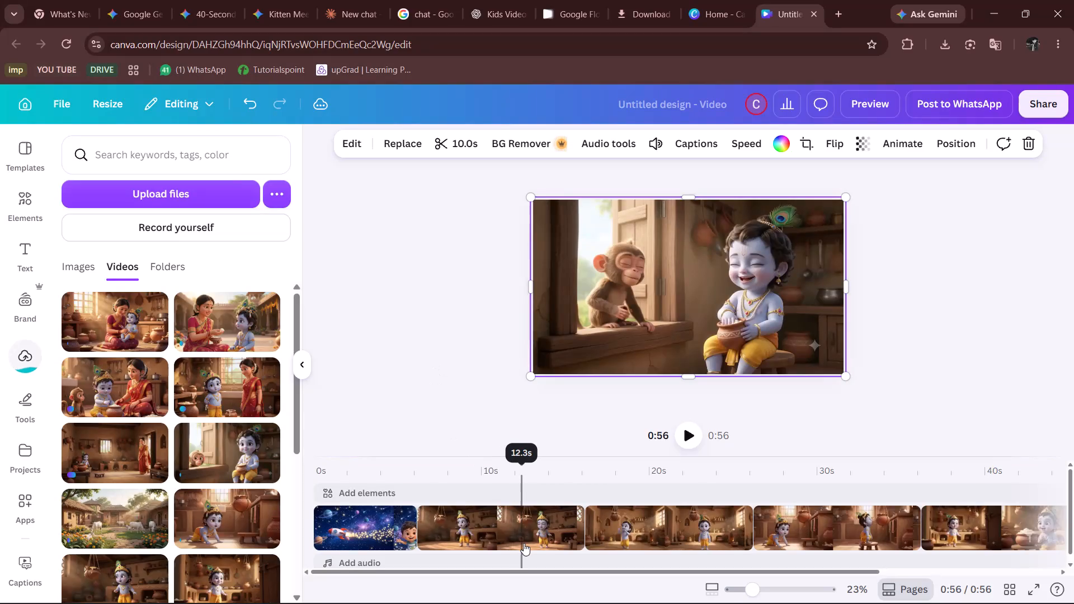
Delete all the story clips after the rocket intro from the timeline, keeping only the 6.1s intro.
click(524, 543)
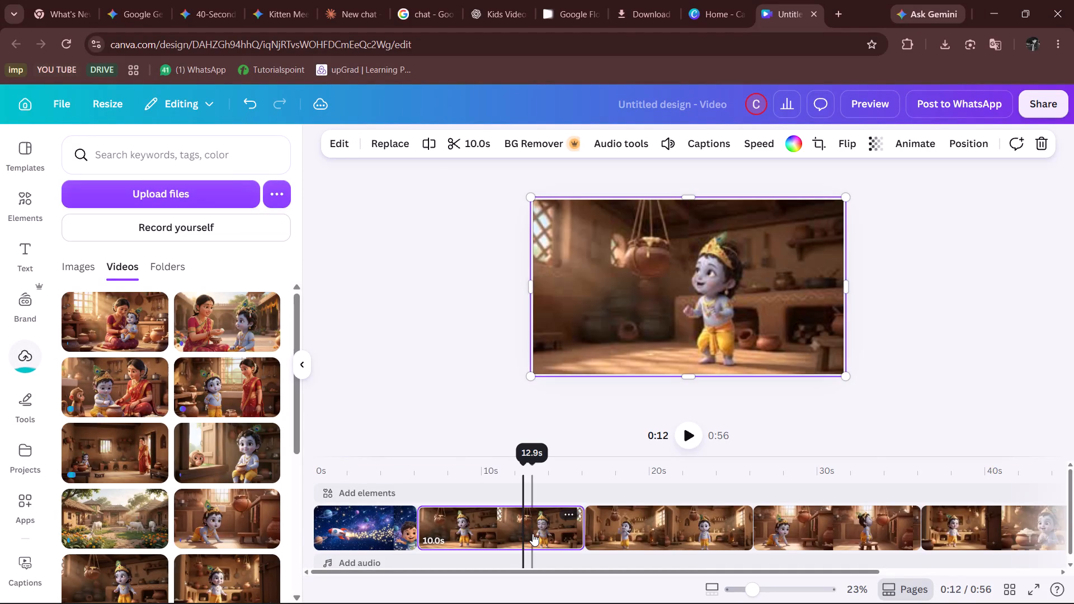
key(Delete)
click(533, 534)
key(Delete)
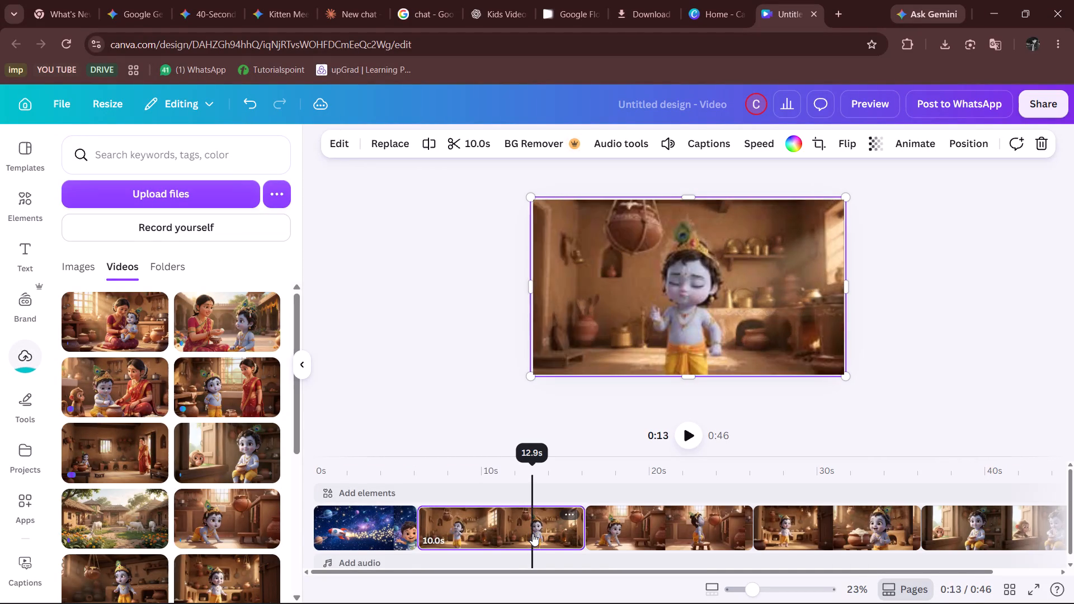
key(Delete)
key(Delete)
key(Delete)
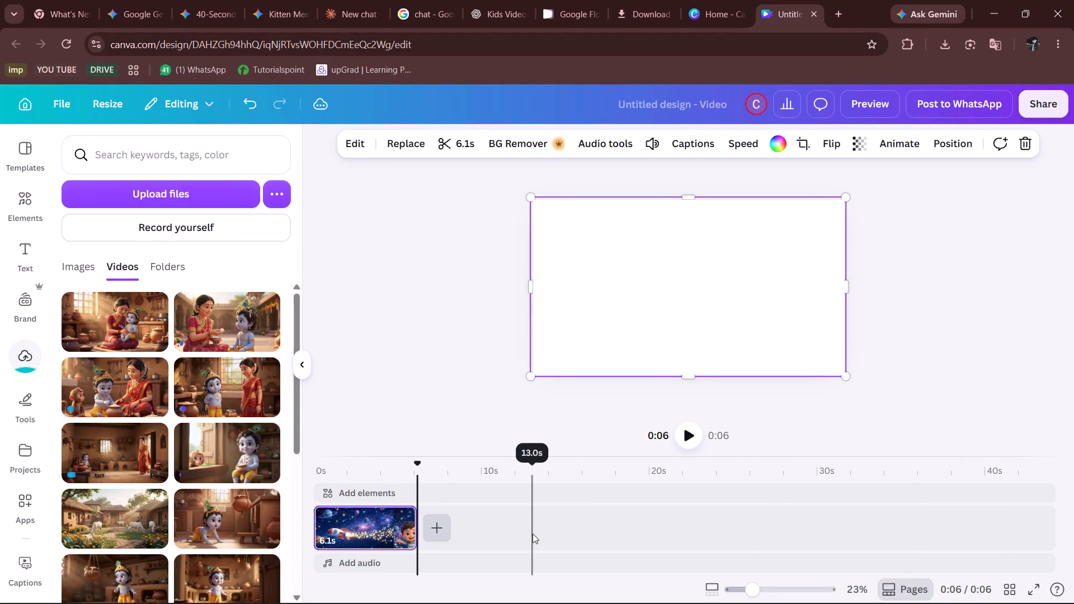
Add the uploaded clip of cows grazing in the village courtyard to the timeline after the rocket intro.
click(442, 522)
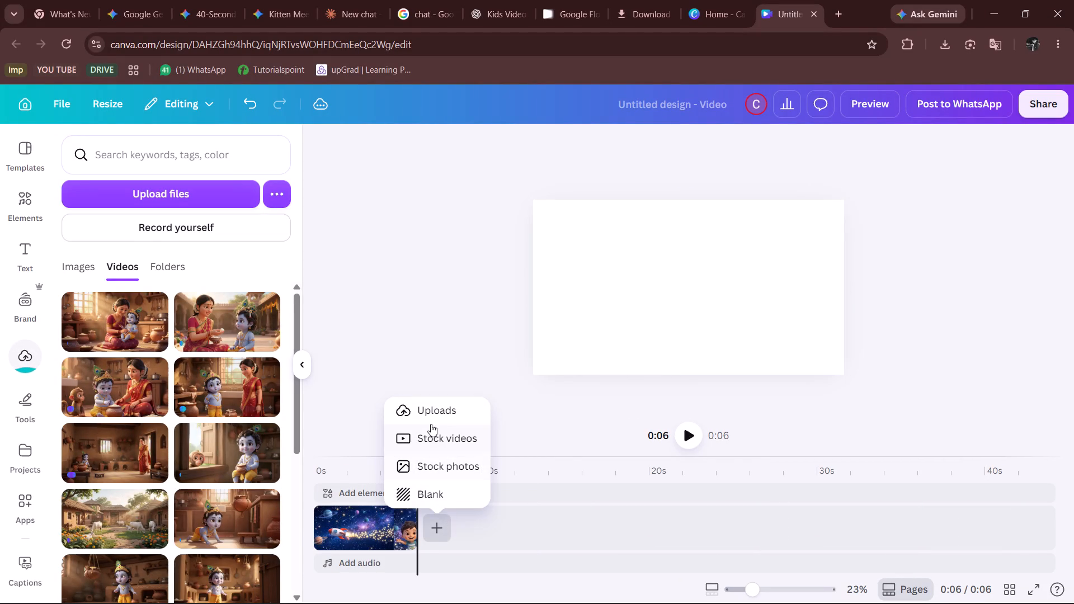
click(327, 319)
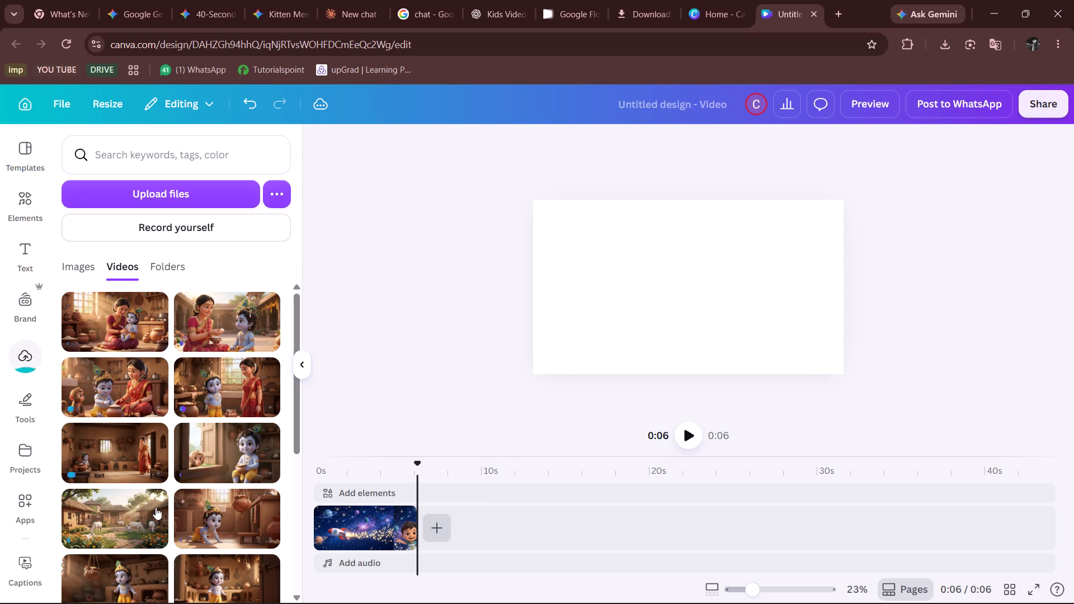
scroll(156, 507, down, 3)
scroll(156, 507, up, 1)
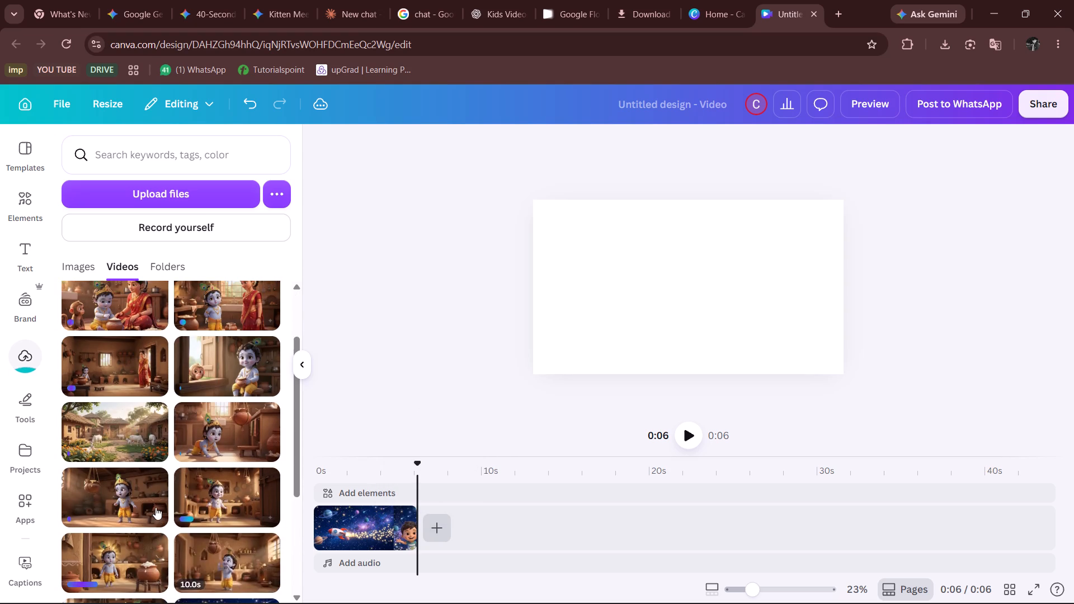
scroll(156, 507, right, 1)
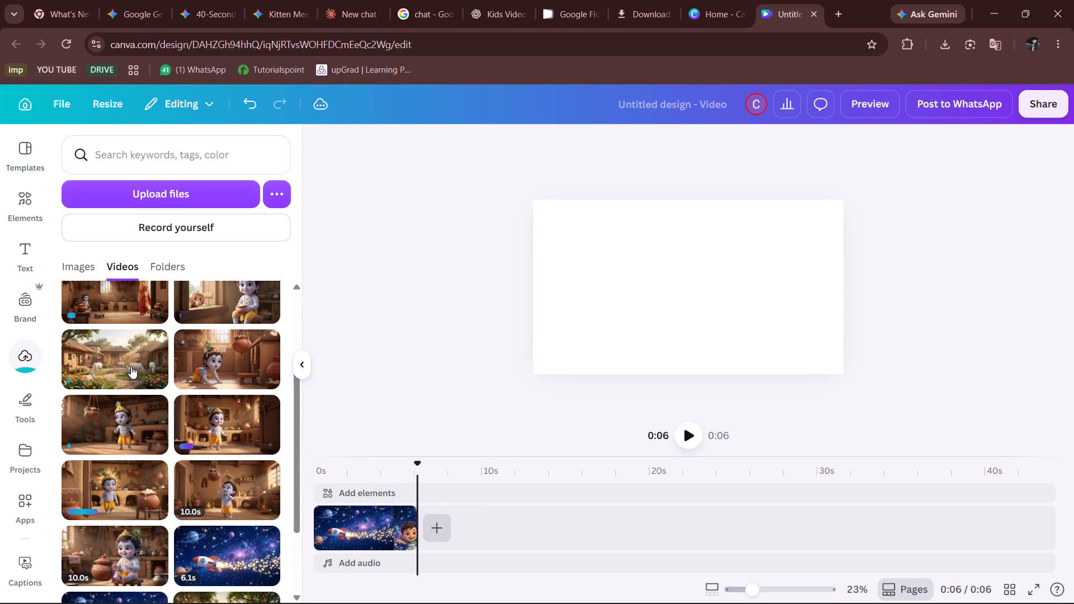
click(131, 366)
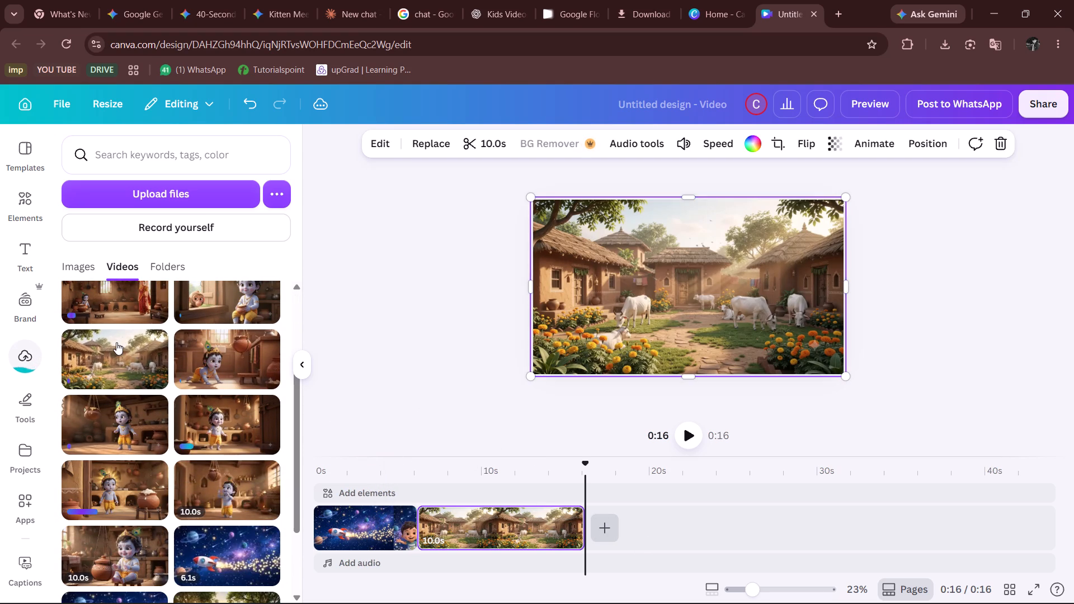
Append six clips in order: Yashoda holding Krishna, feeding him, Krishna and monkey with Yashoda, Yashoda confronting Krishna, Yashoda in the kitchen doorway, and the window monkey.
scroll(125, 473, up, 1)
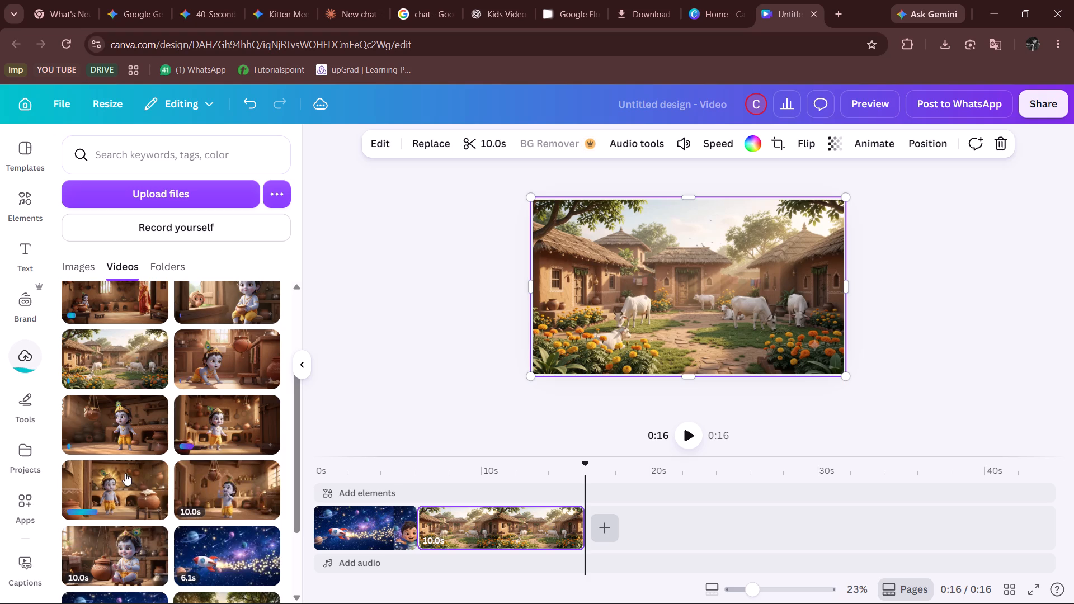
scroll(125, 473, up, 2)
click(112, 318)
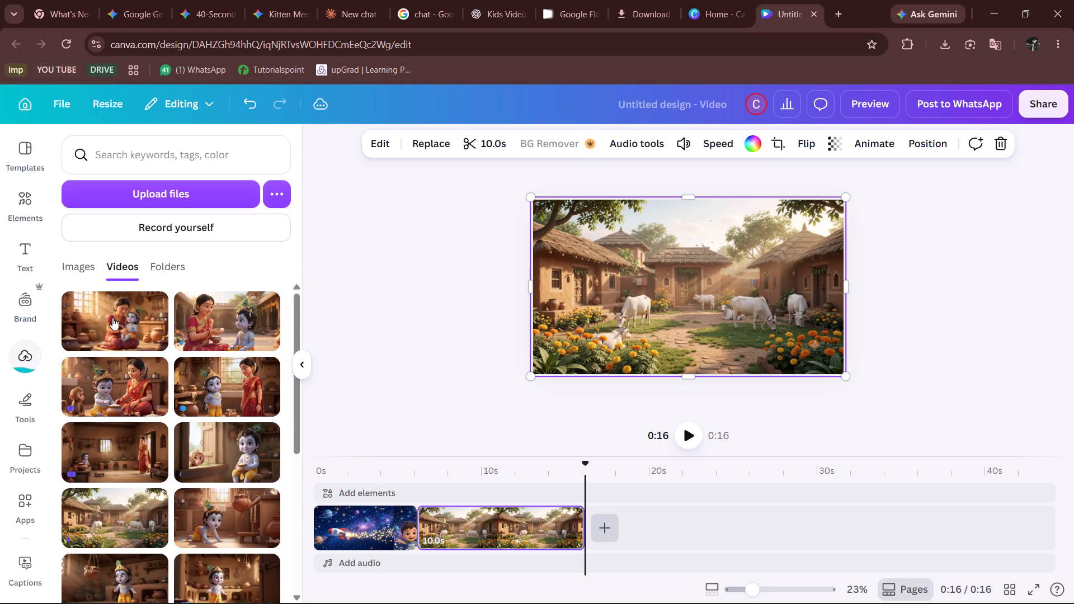
click(230, 305)
click(122, 404)
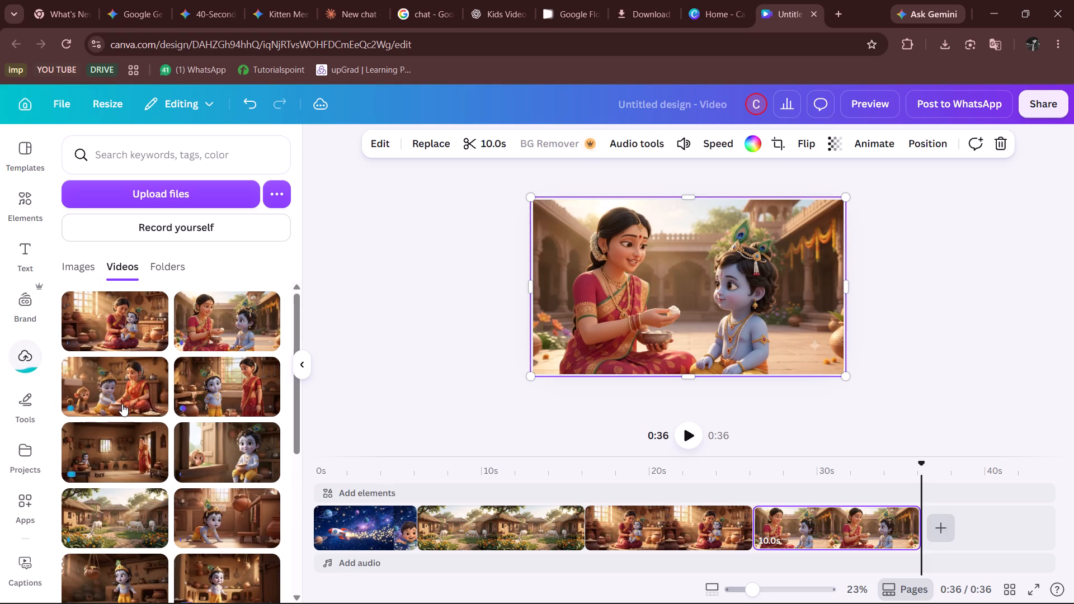
click(234, 397)
click(147, 443)
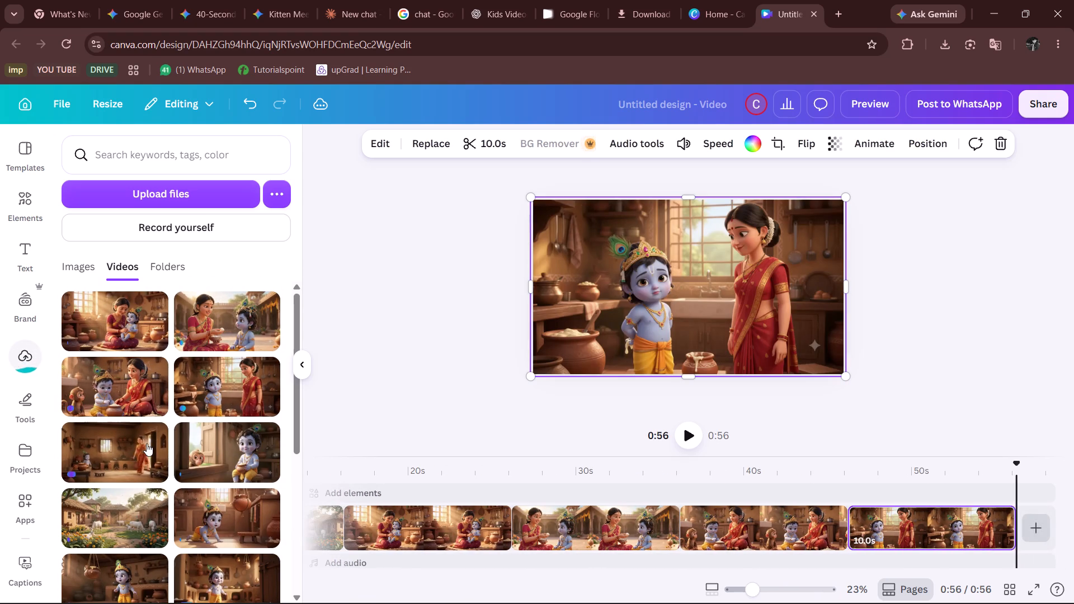
click(208, 447)
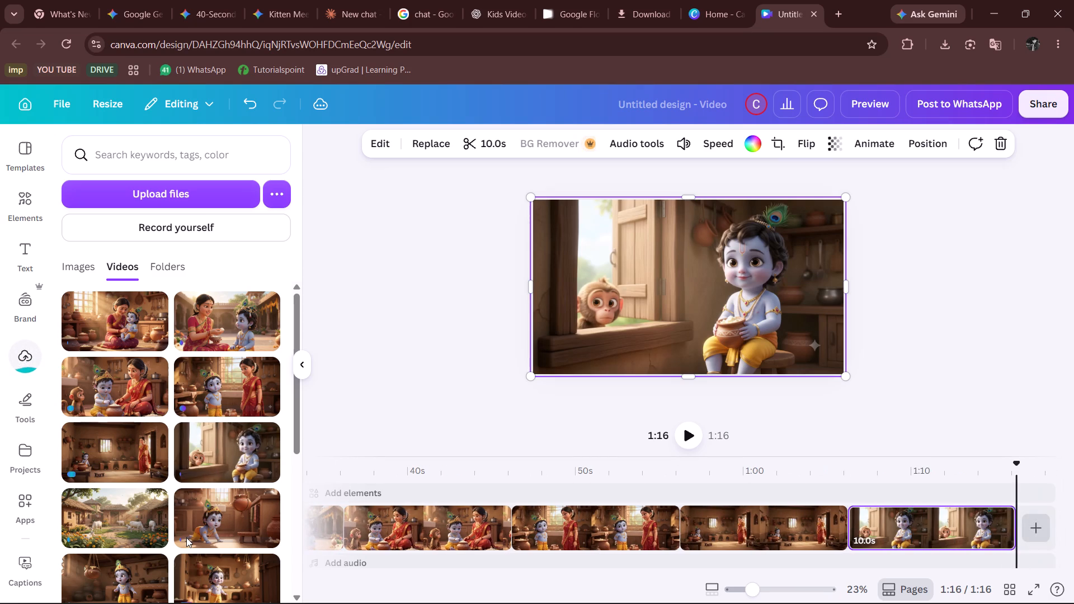
Append the crawling Krishna, hanging-pot, kitchen-walk and glowing butter-pot clips, plus the two 10.0s clips of Krishna standing and sitting by a pot.
click(186, 537)
click(200, 528)
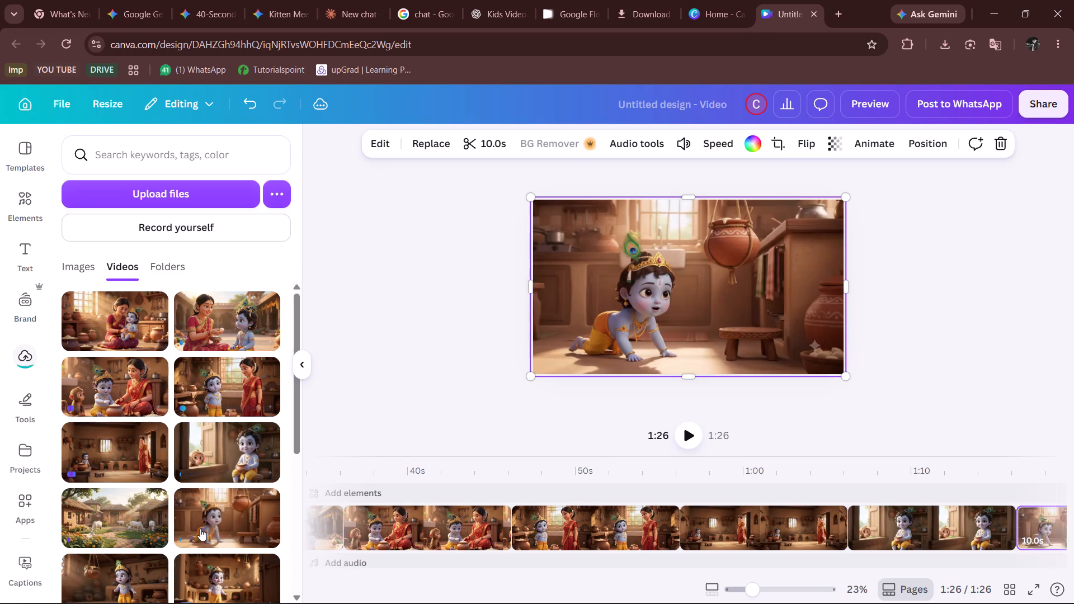
click(124, 569)
click(176, 579)
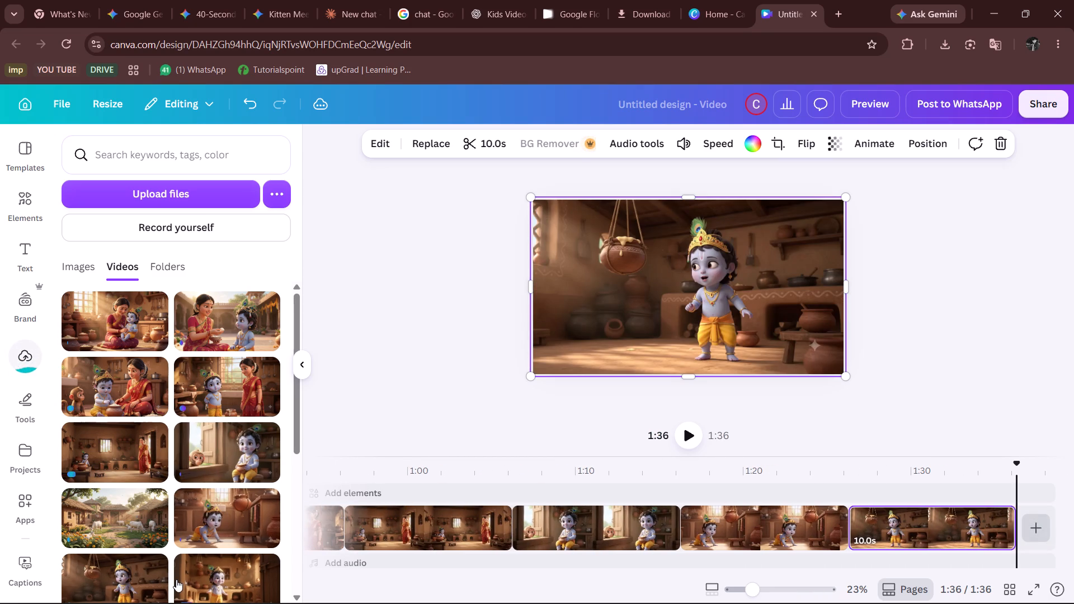
scroll(176, 579, down, 3)
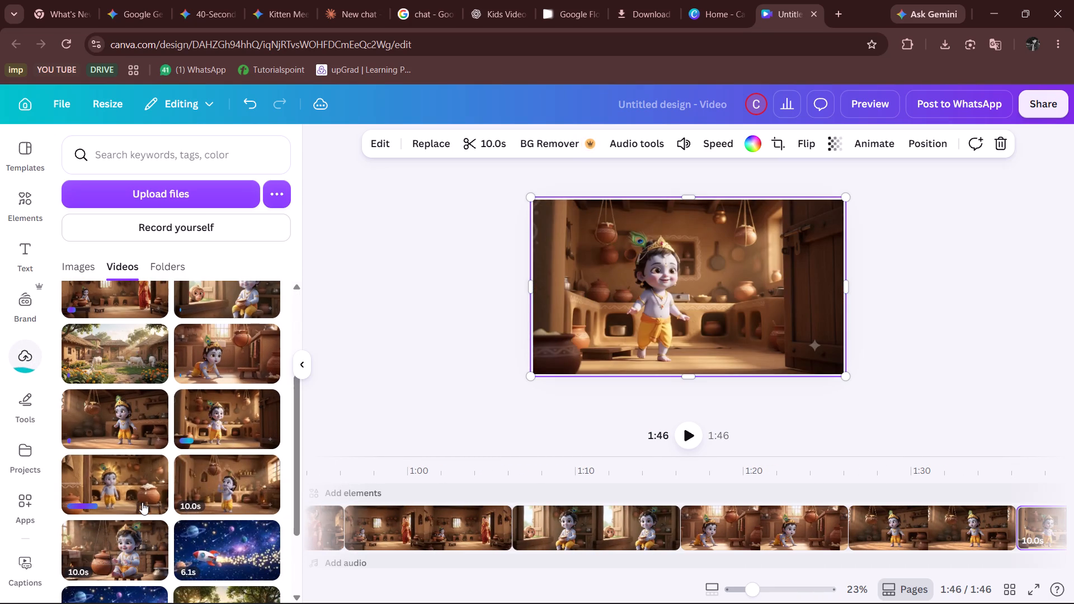
click(142, 502)
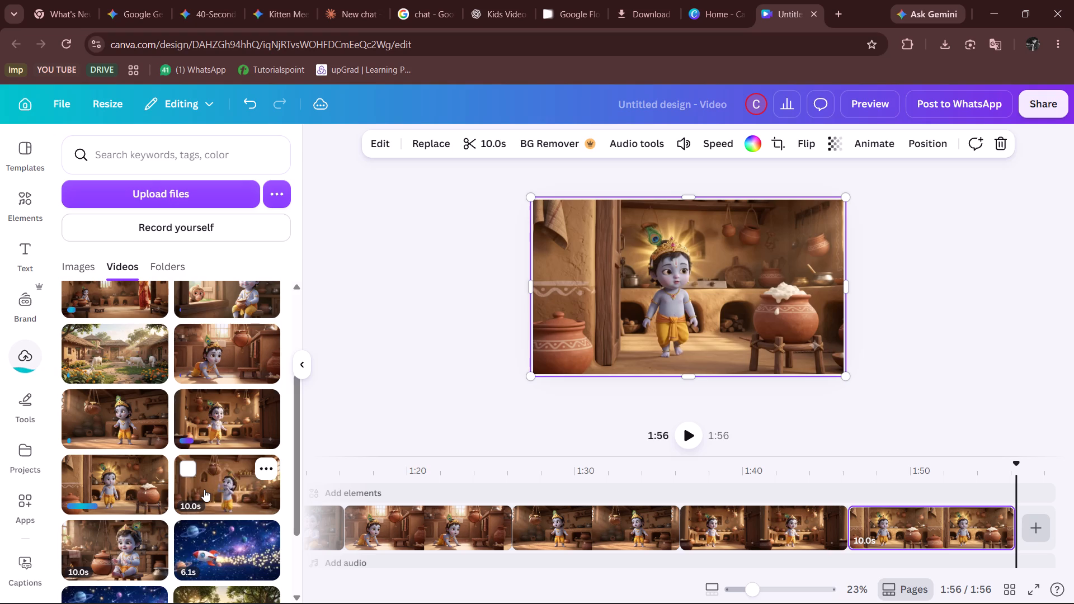
click(206, 493)
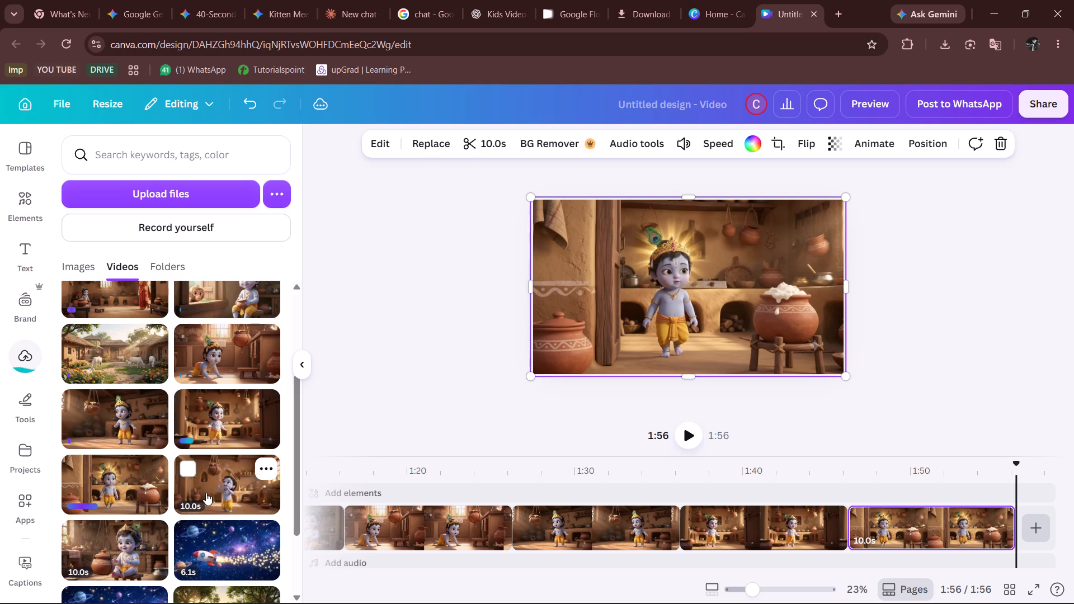
click(100, 555)
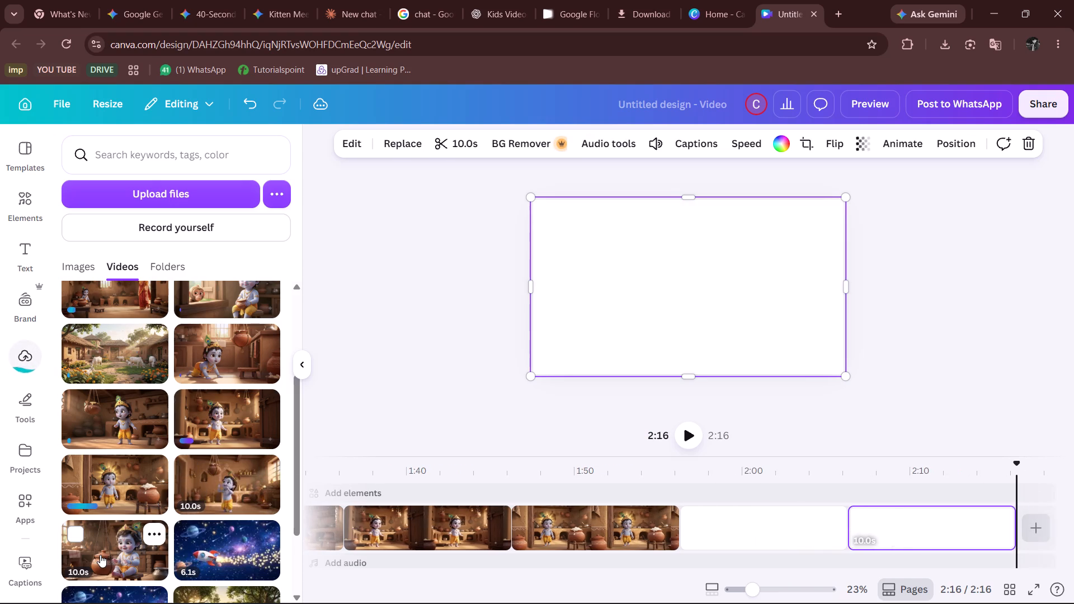
Play the last two clips on the timeline from about 2:02 to check them, pausing near the end.
scroll(527, 512, right, 1)
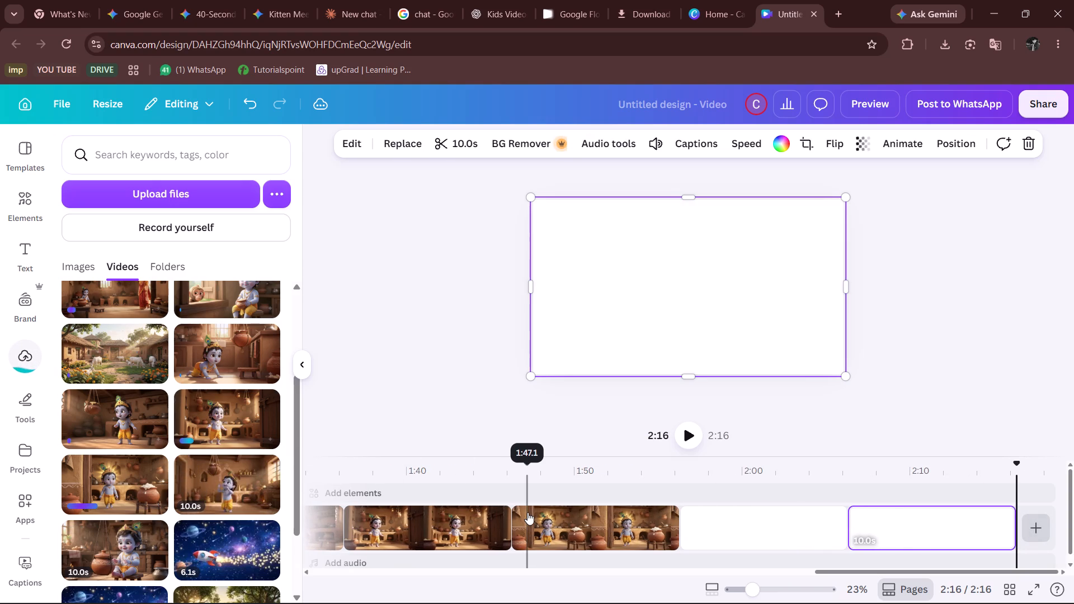
scroll(527, 512, right, 1)
click(781, 542)
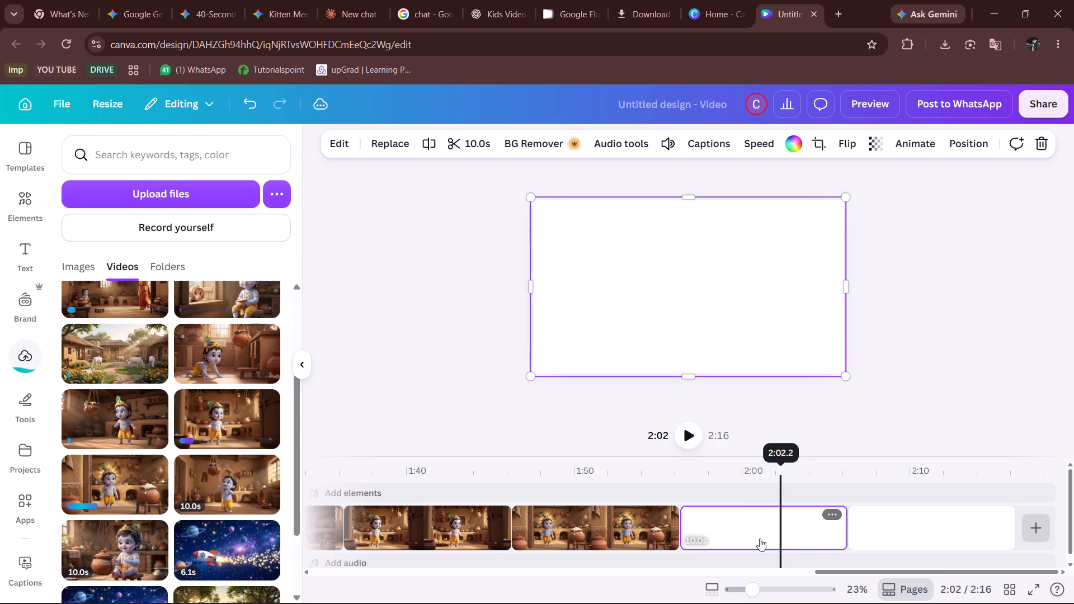
click(682, 435)
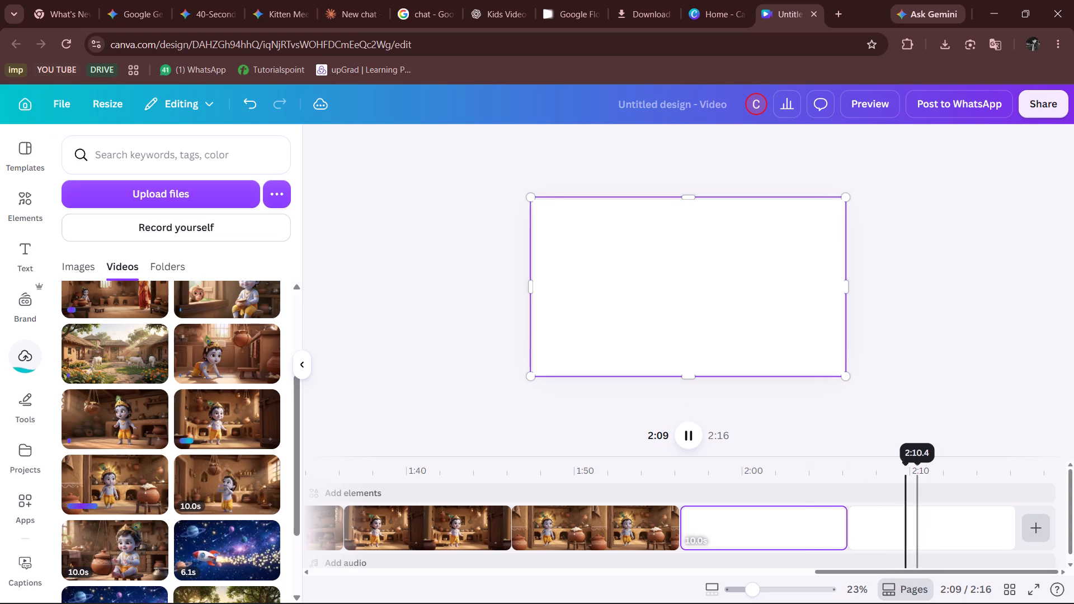
scroll(637, 543, right, 8)
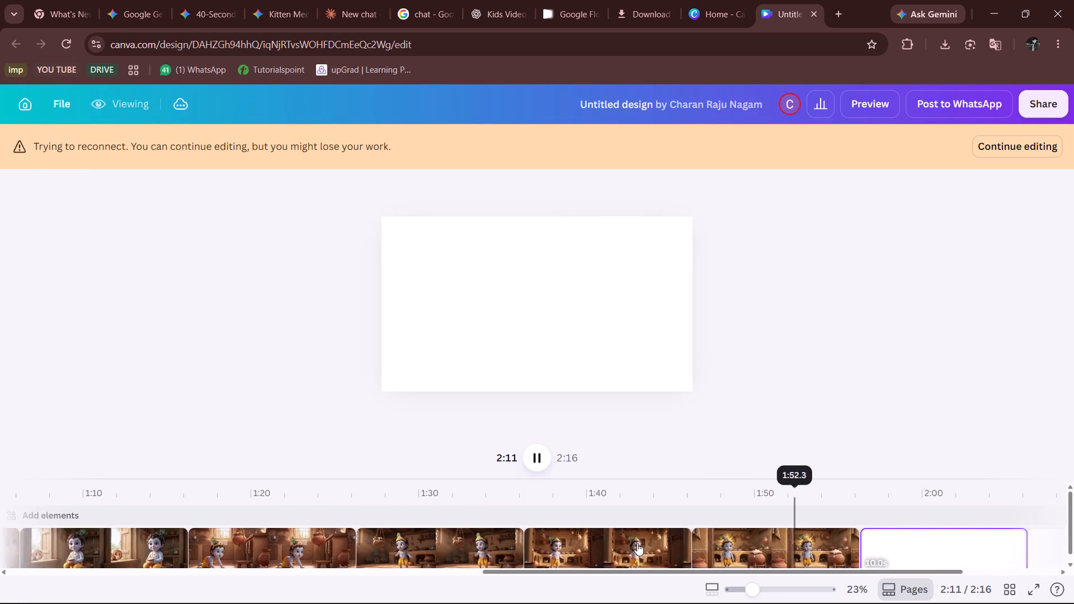
scroll(637, 543, right, 16)
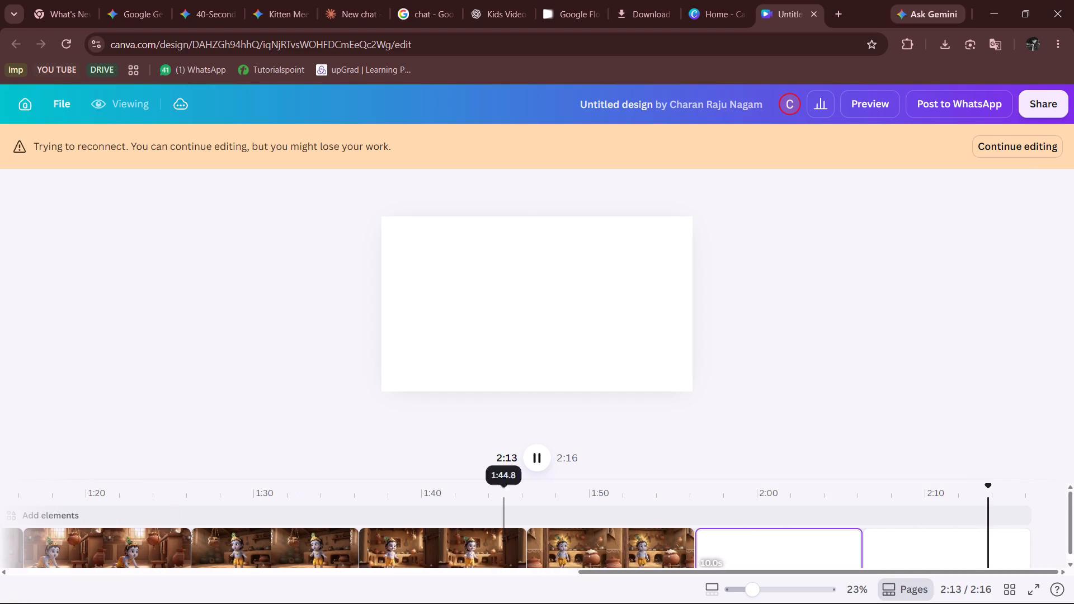
click(536, 460)
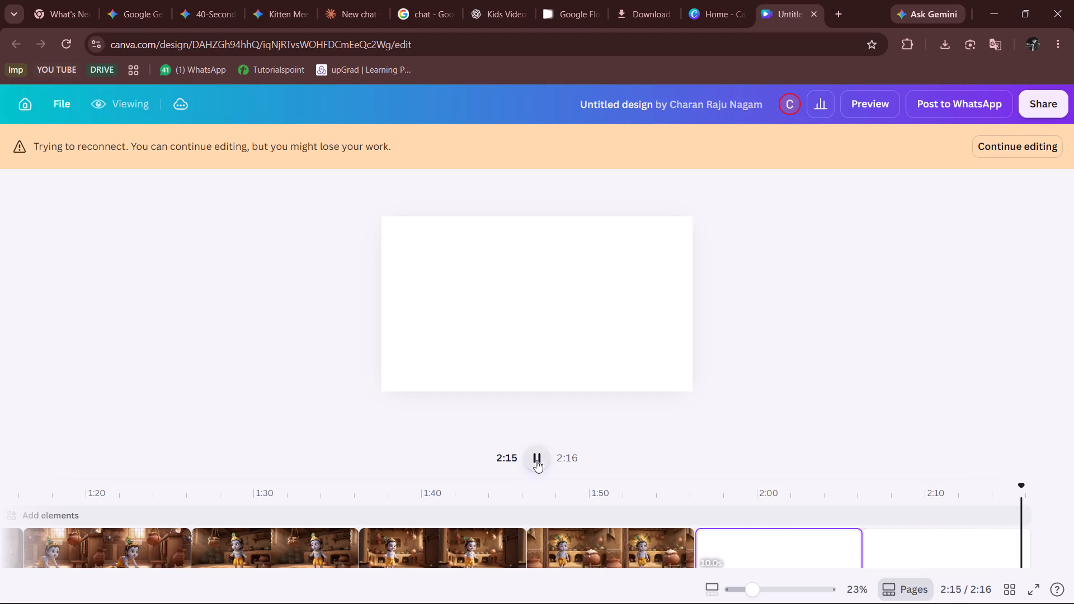
scroll(375, 522, right, 17)
scroll(375, 522, right, 10)
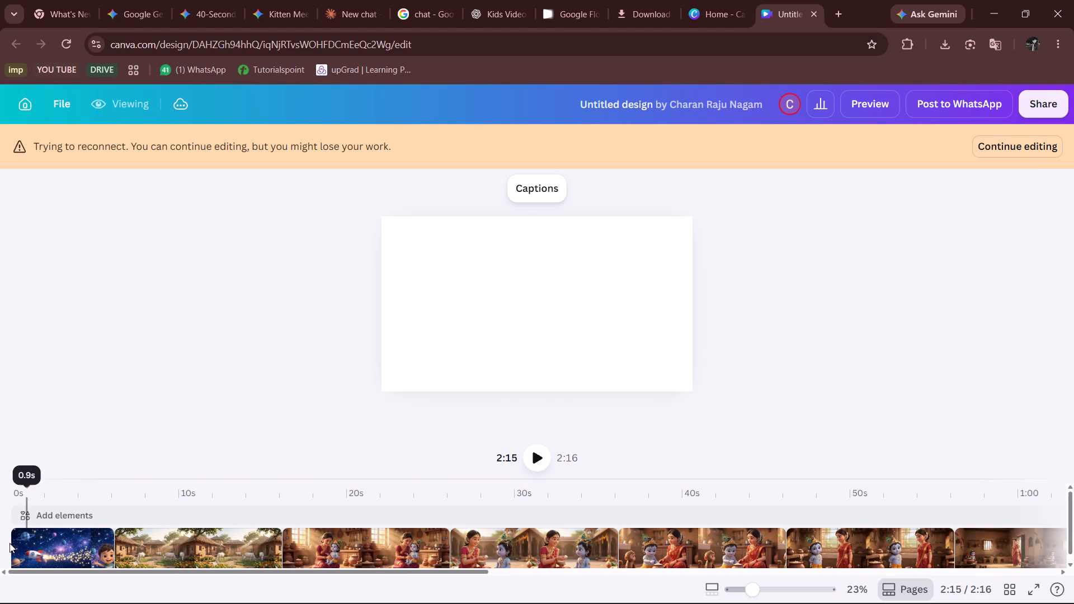
Play the assembled video from the rocket intro, including in full screen, and restart playback from the beginning in the editor.
click(23, 545)
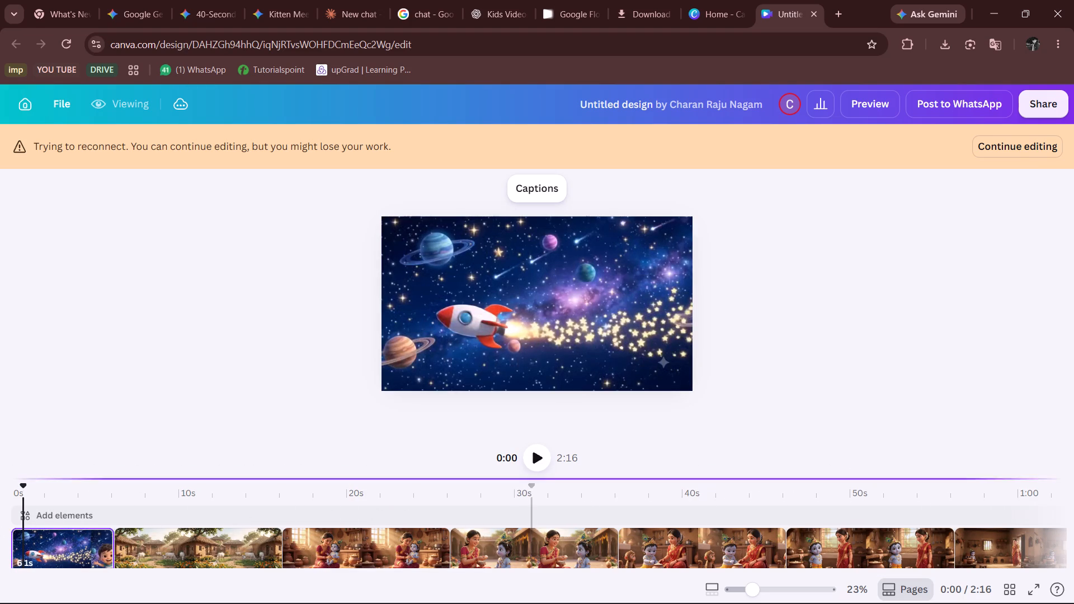
click(538, 462)
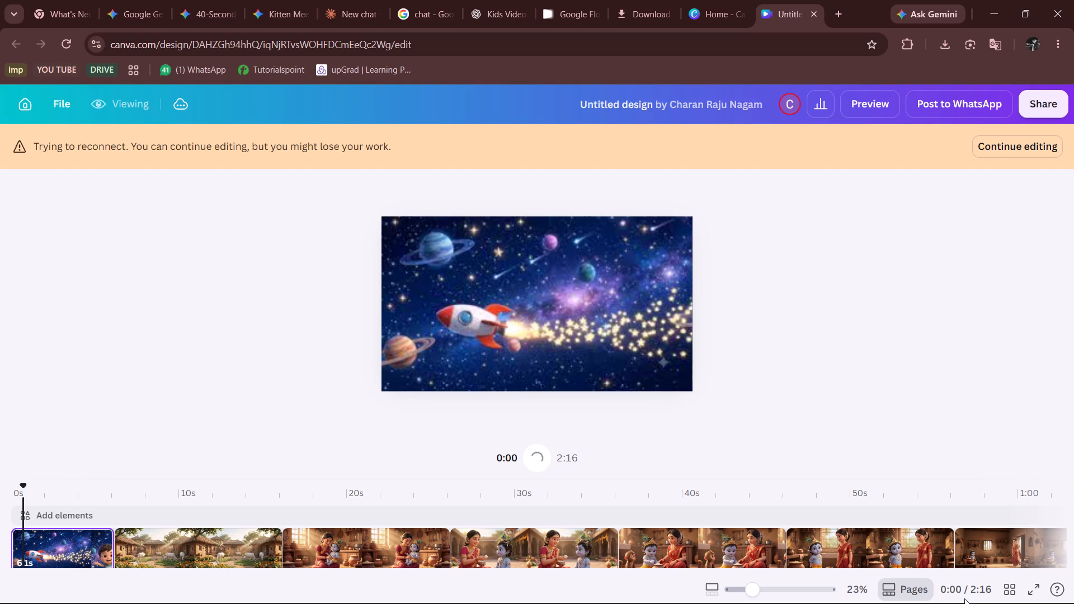
click(1035, 589)
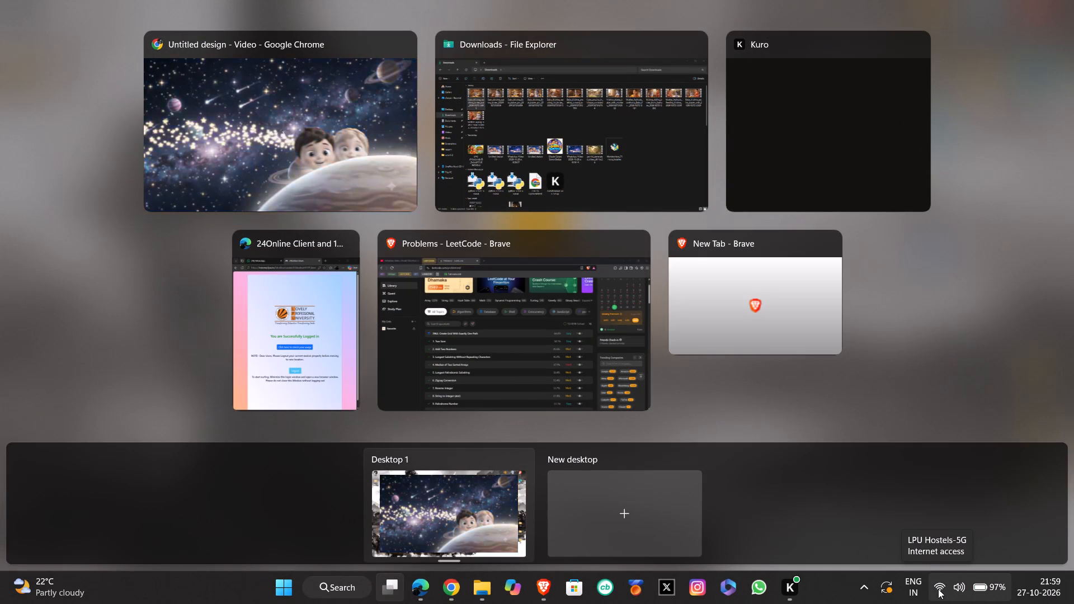
click(295, 193)
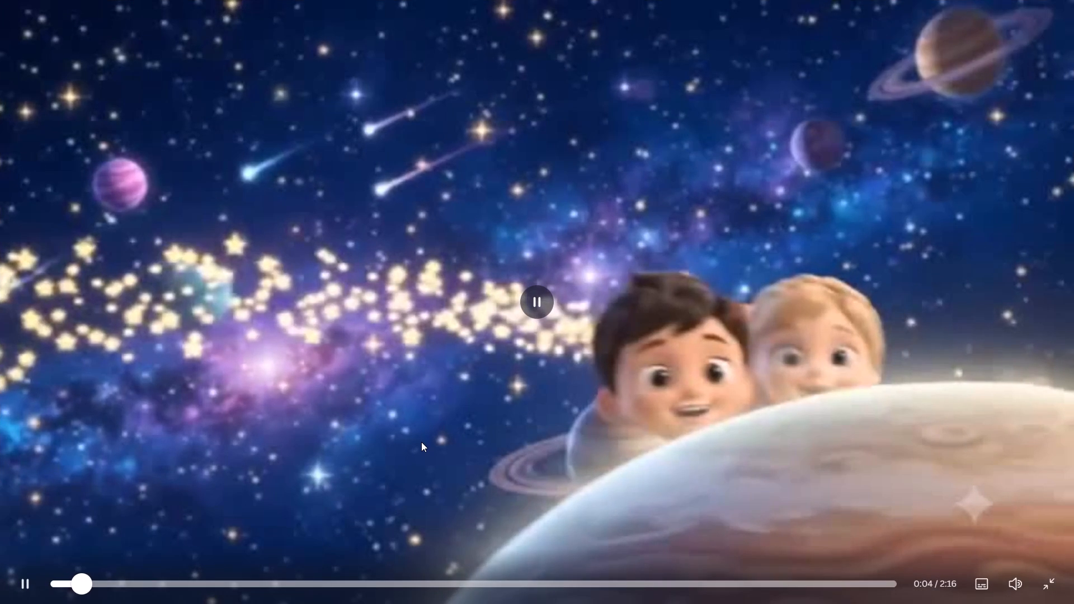
key(Left)
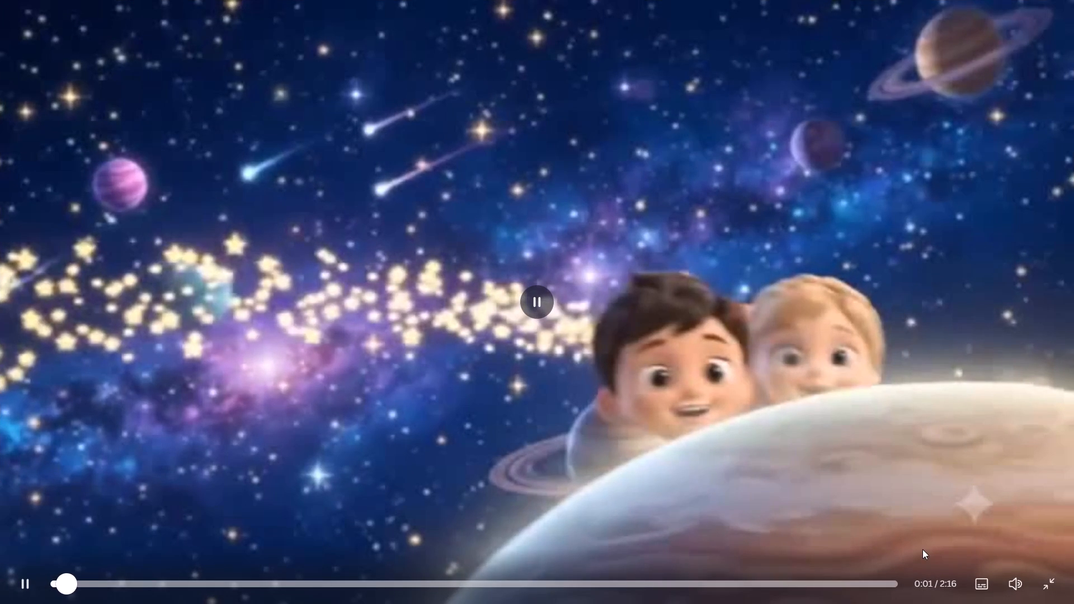
key(Escape)
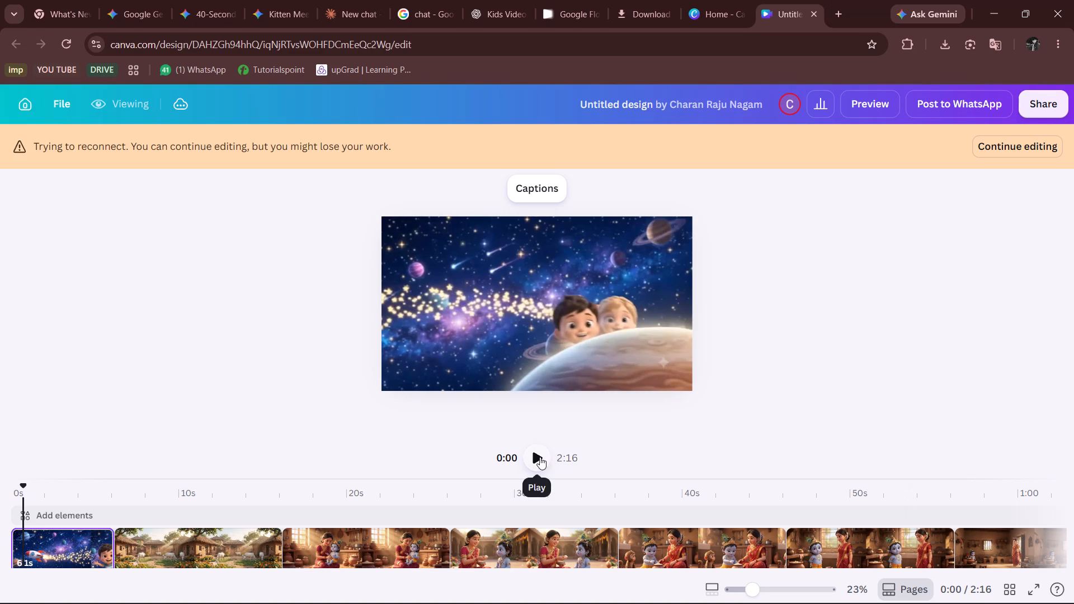
click(540, 457)
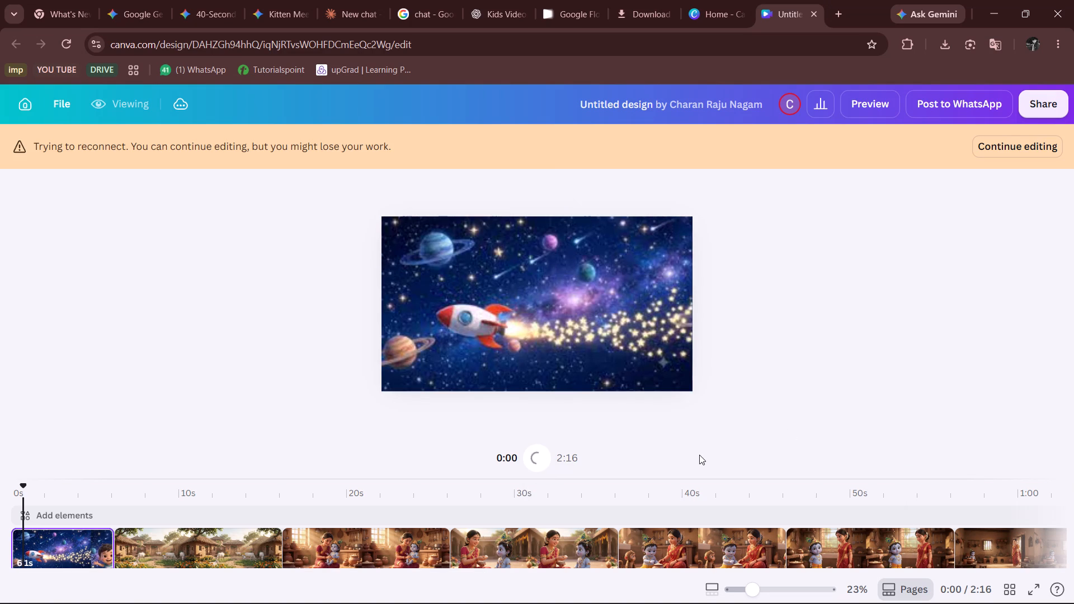
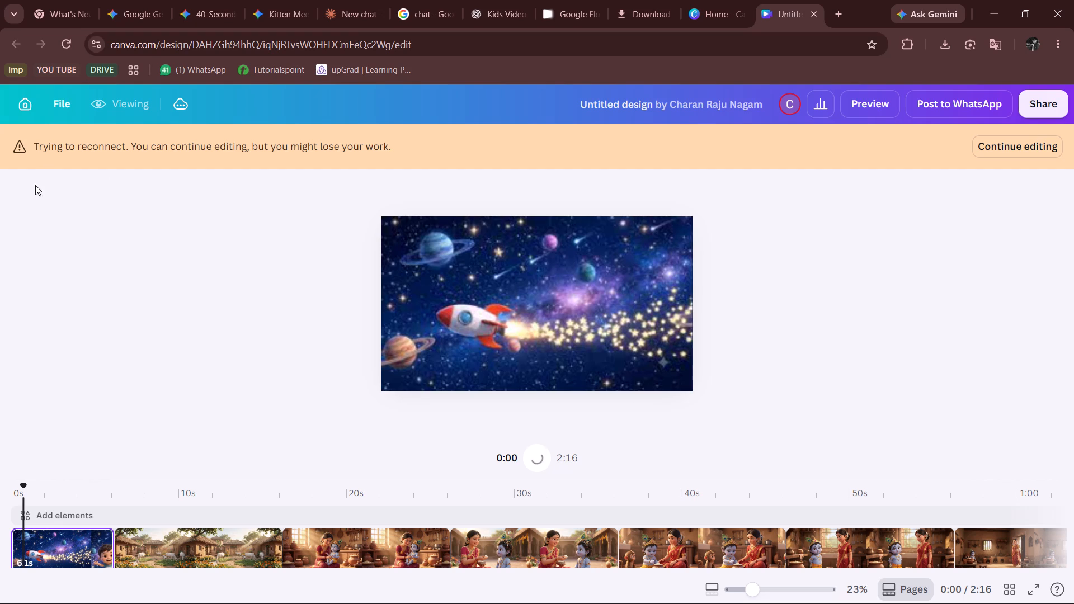
Look through the timeline in viewing mode, from the rocket intro to the last clips, to check the clip order.
scroll(138, 197, right, 1)
scroll(972, 556, left, 1)
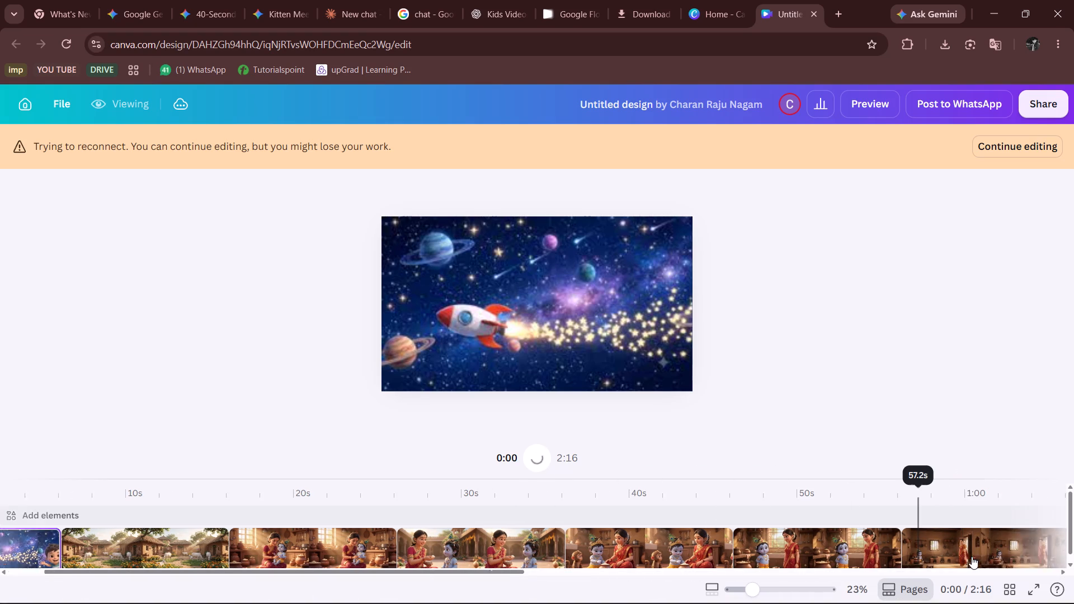
scroll(972, 556, left, 9)
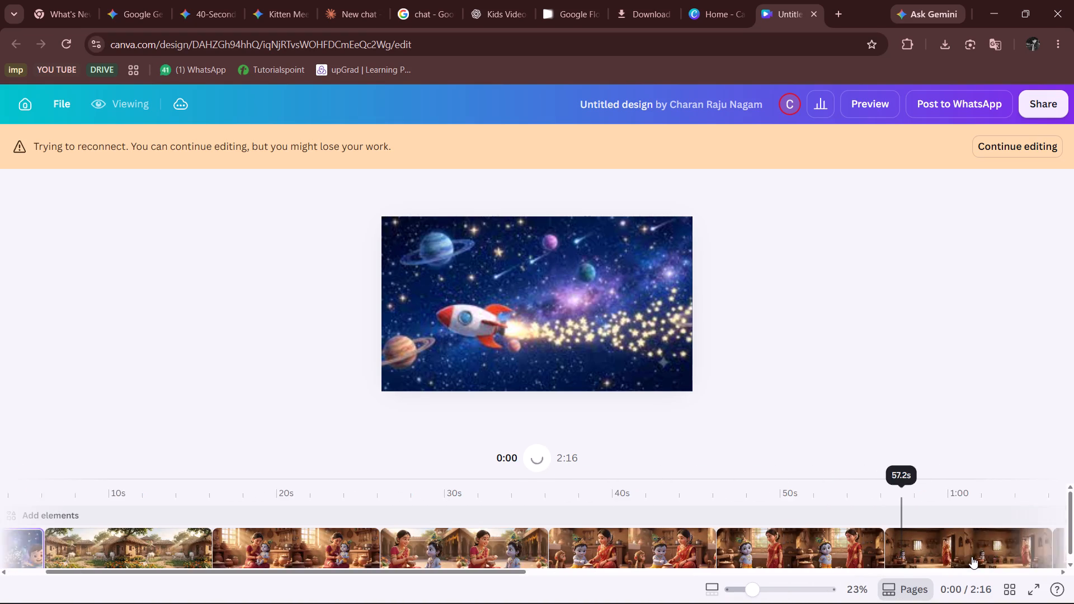
scroll(972, 556, left, 8)
scroll(841, 545, left, 4)
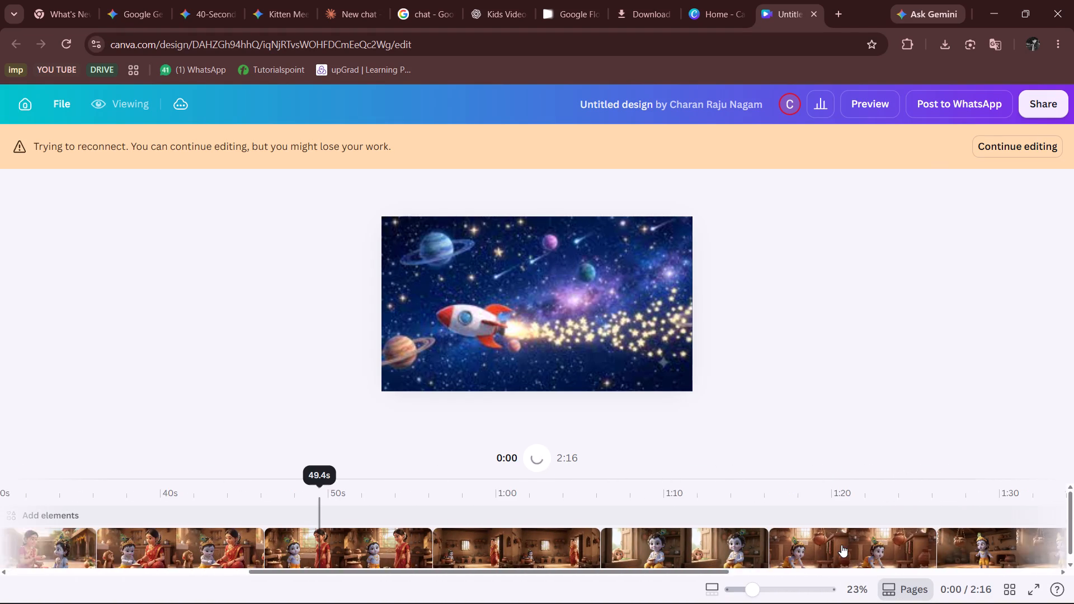
scroll(841, 545, left, 3)
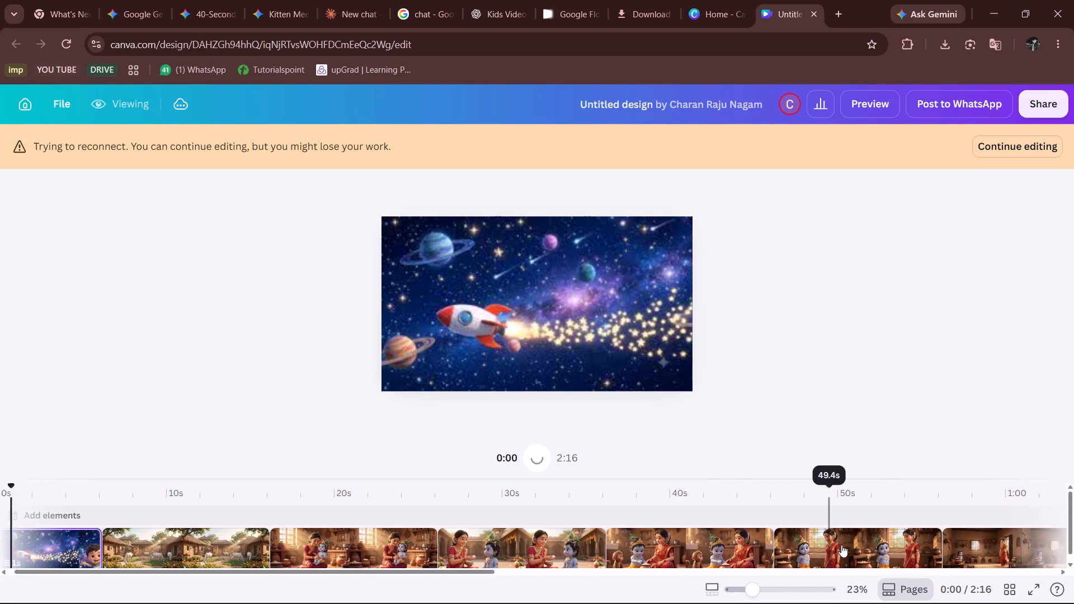
scroll(841, 545, left, 9)
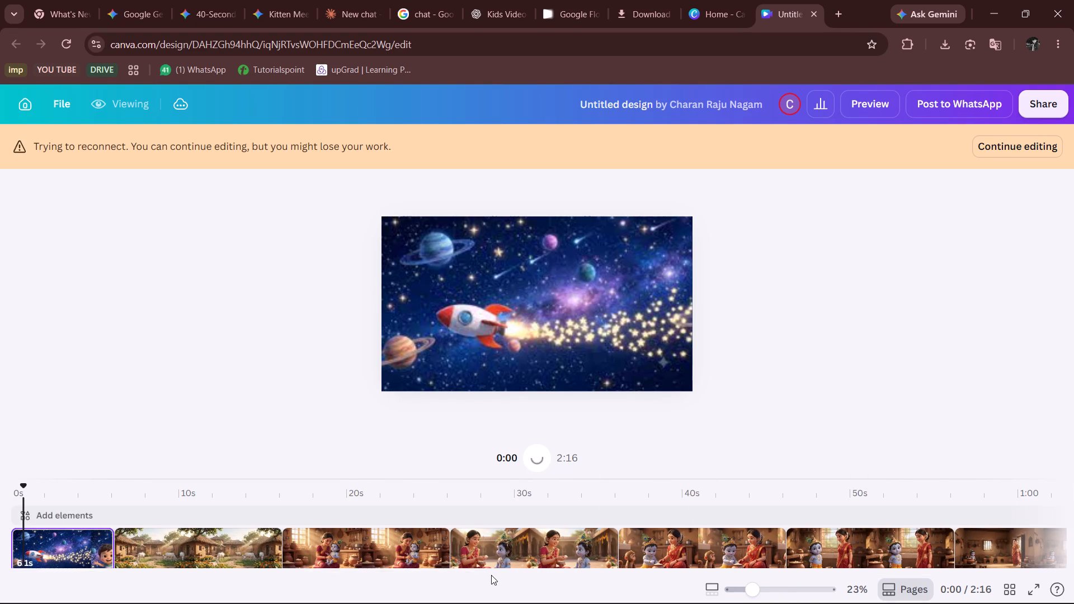
drag(472, 572, 943, 594)
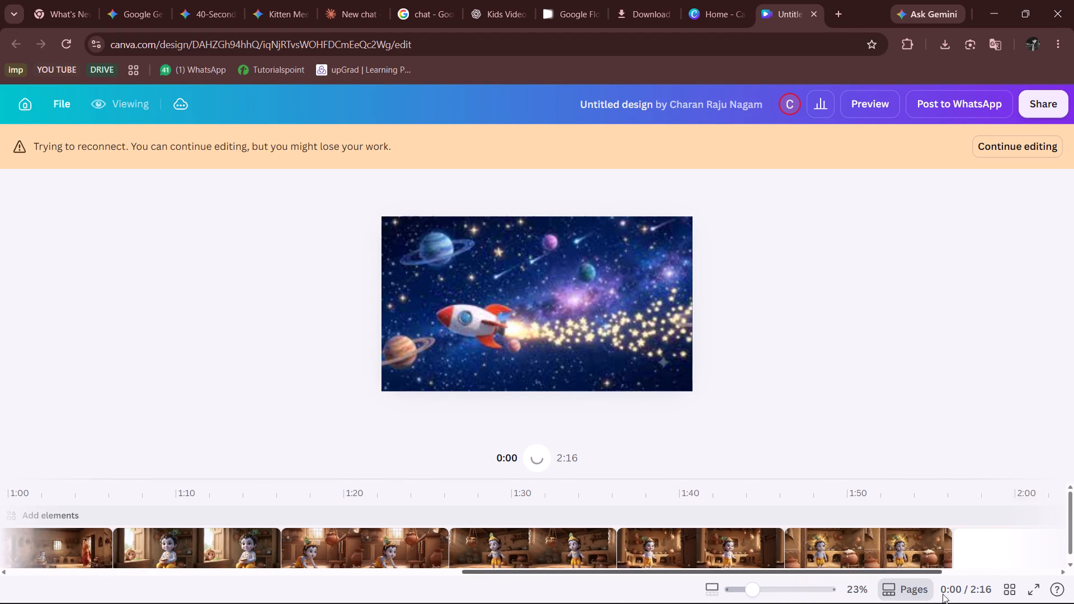
drag(943, 594, 978, 592)
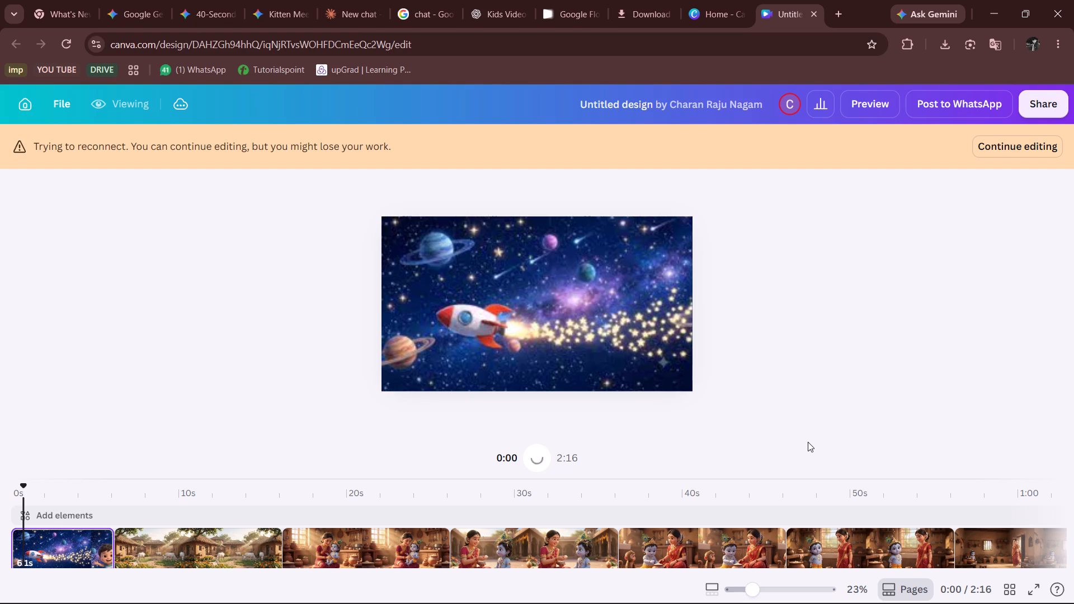
Leave viewing mode and continue editing the design.
click(1035, 146)
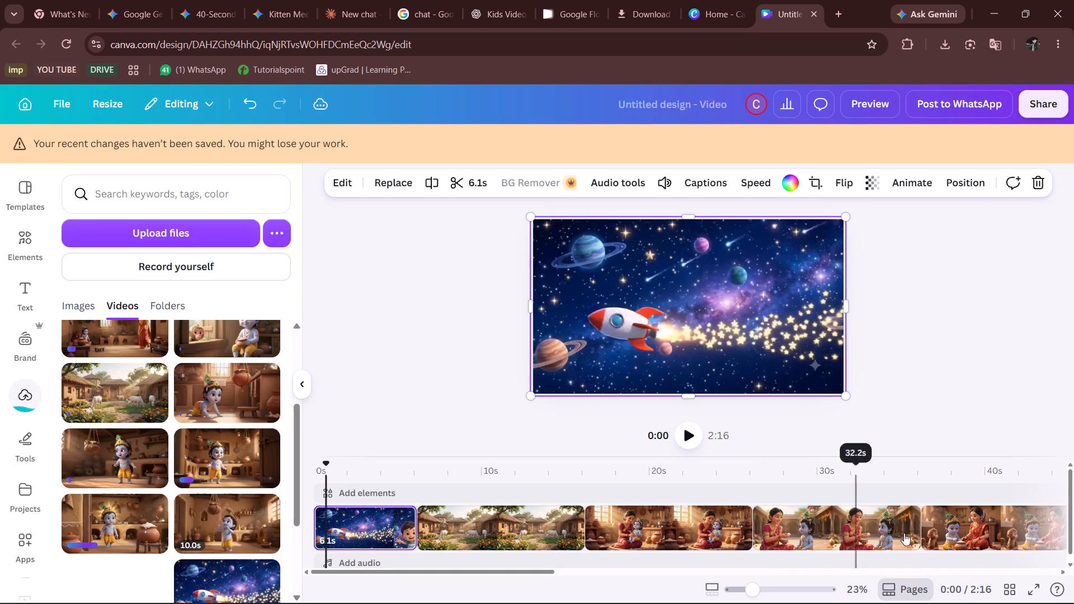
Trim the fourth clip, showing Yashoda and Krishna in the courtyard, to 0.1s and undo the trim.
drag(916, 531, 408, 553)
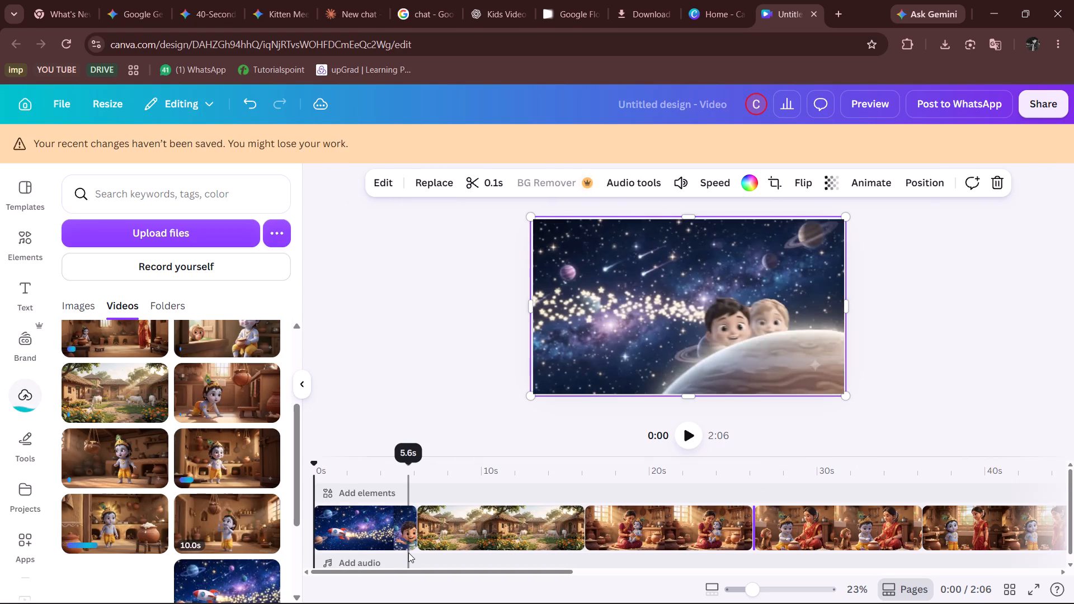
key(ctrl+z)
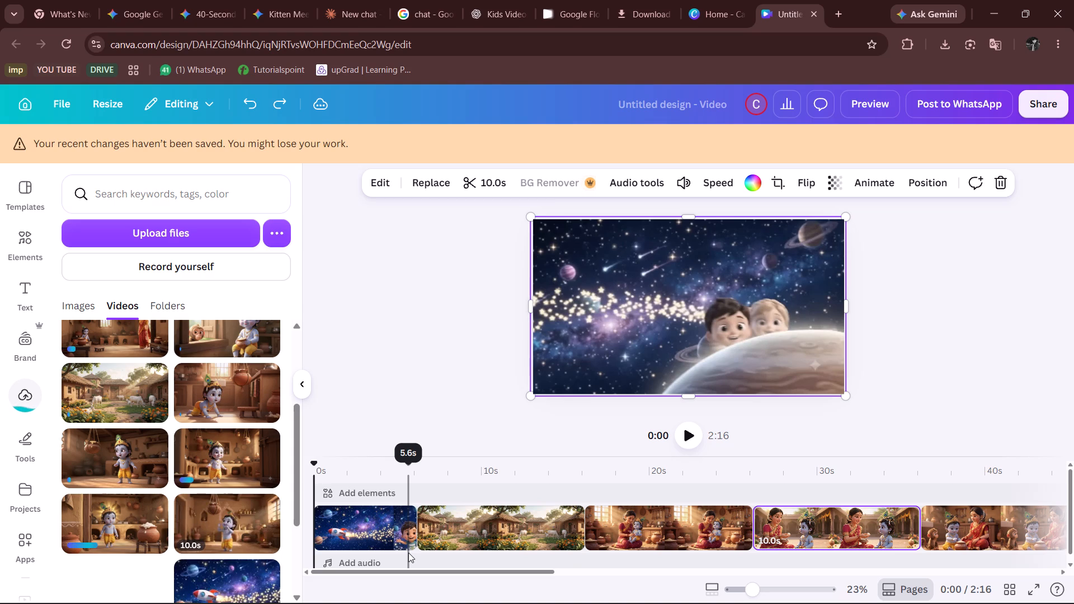
Undo the most recent clip addition at the end of the timeline.
key(ctrl+z)
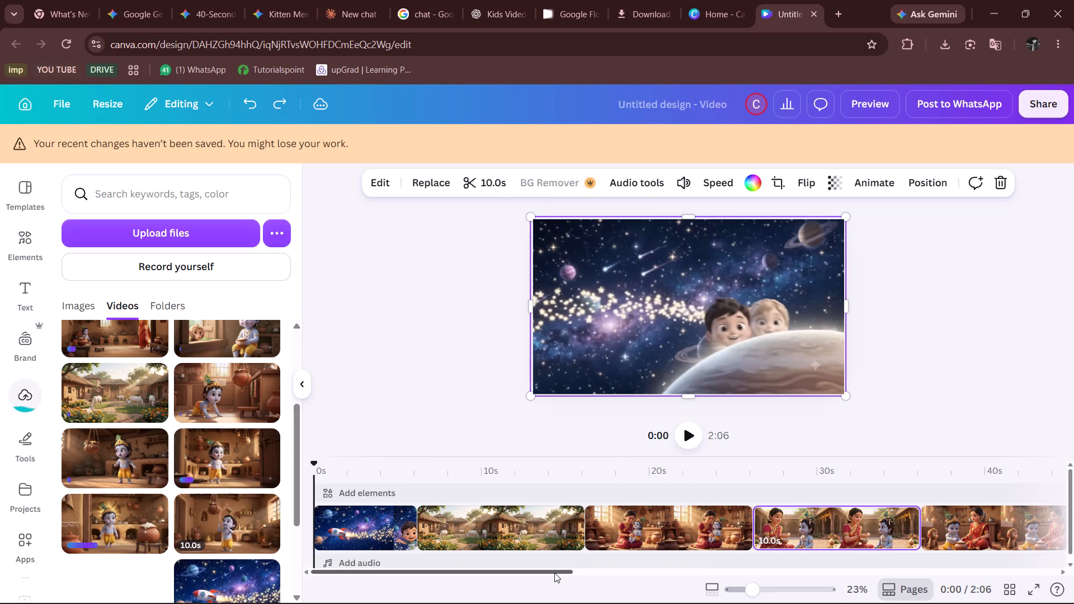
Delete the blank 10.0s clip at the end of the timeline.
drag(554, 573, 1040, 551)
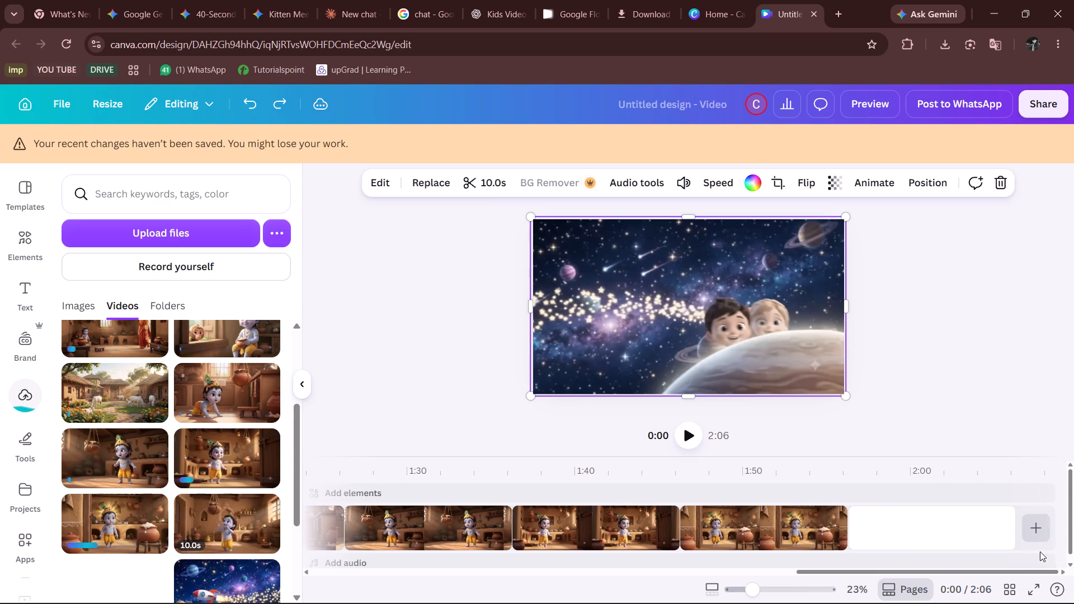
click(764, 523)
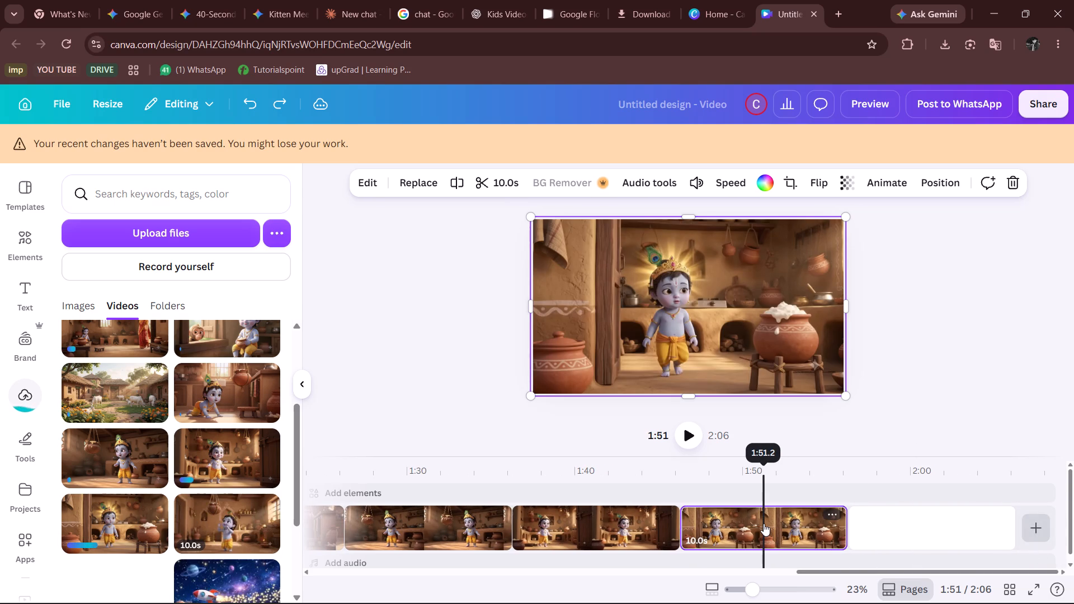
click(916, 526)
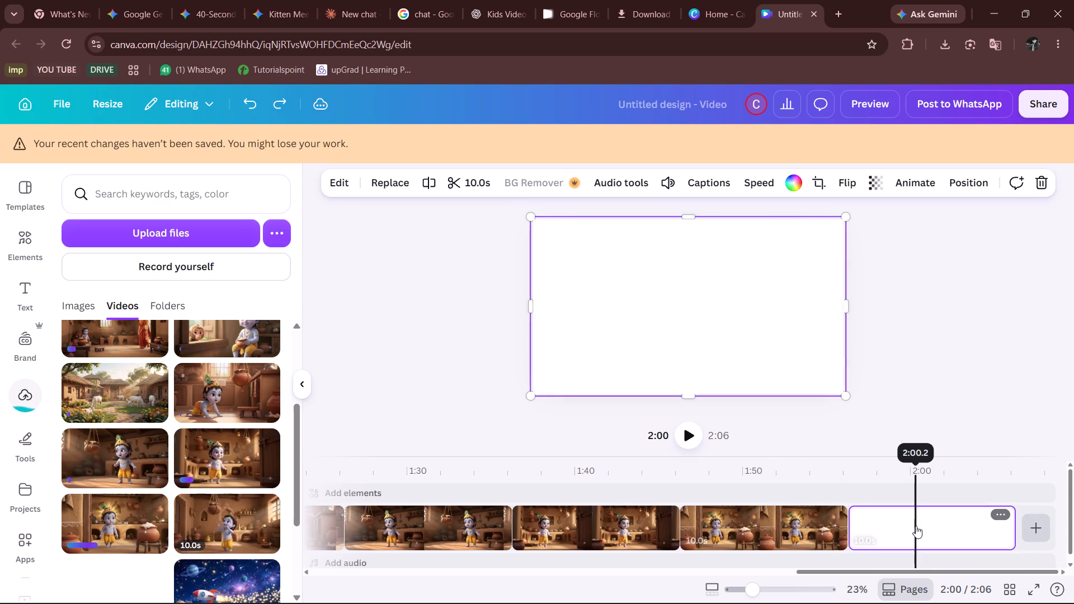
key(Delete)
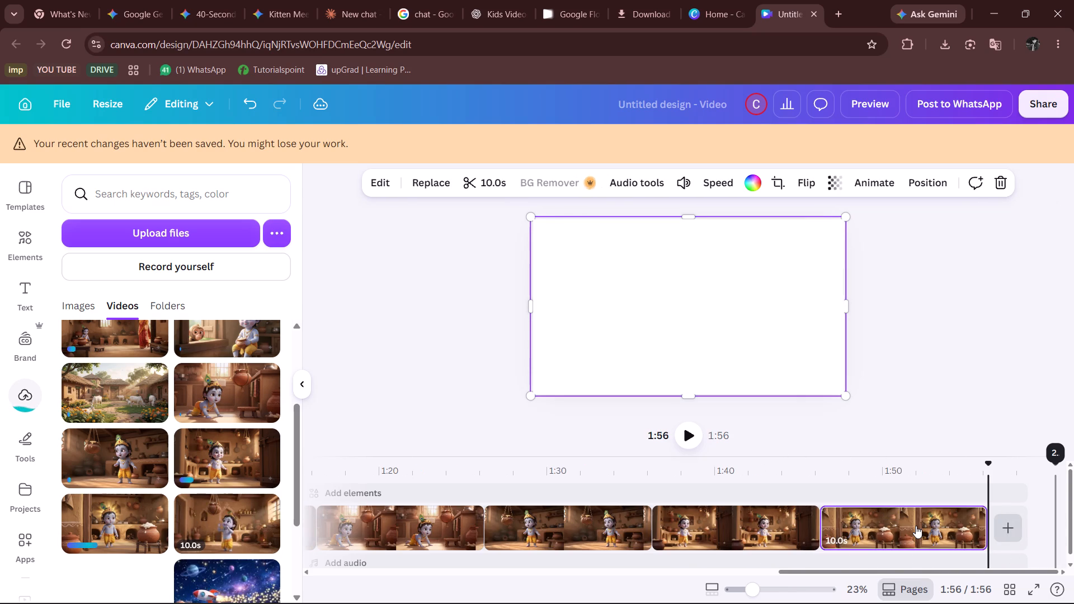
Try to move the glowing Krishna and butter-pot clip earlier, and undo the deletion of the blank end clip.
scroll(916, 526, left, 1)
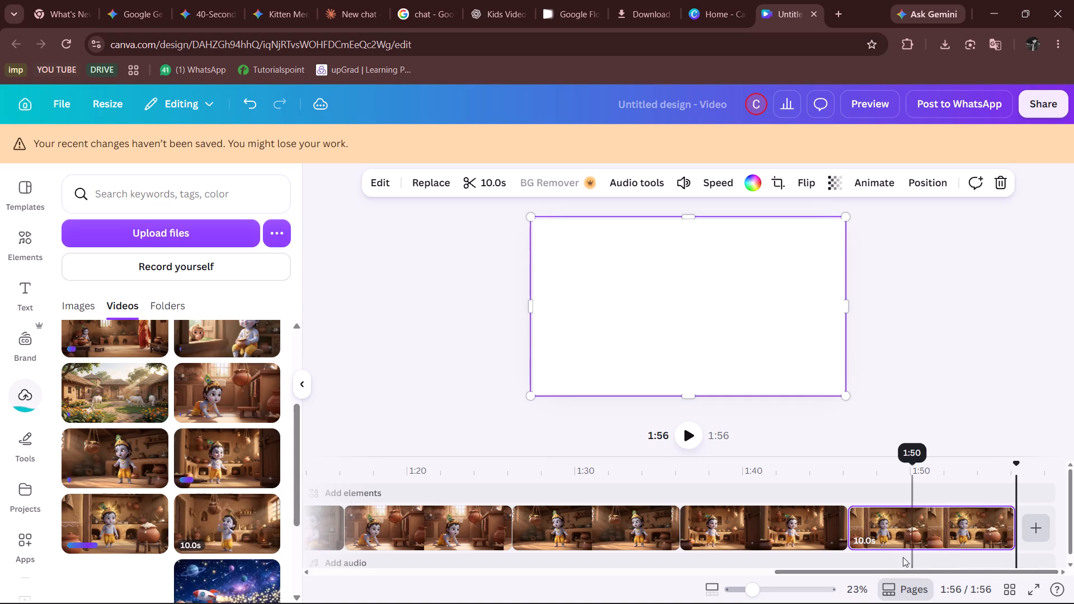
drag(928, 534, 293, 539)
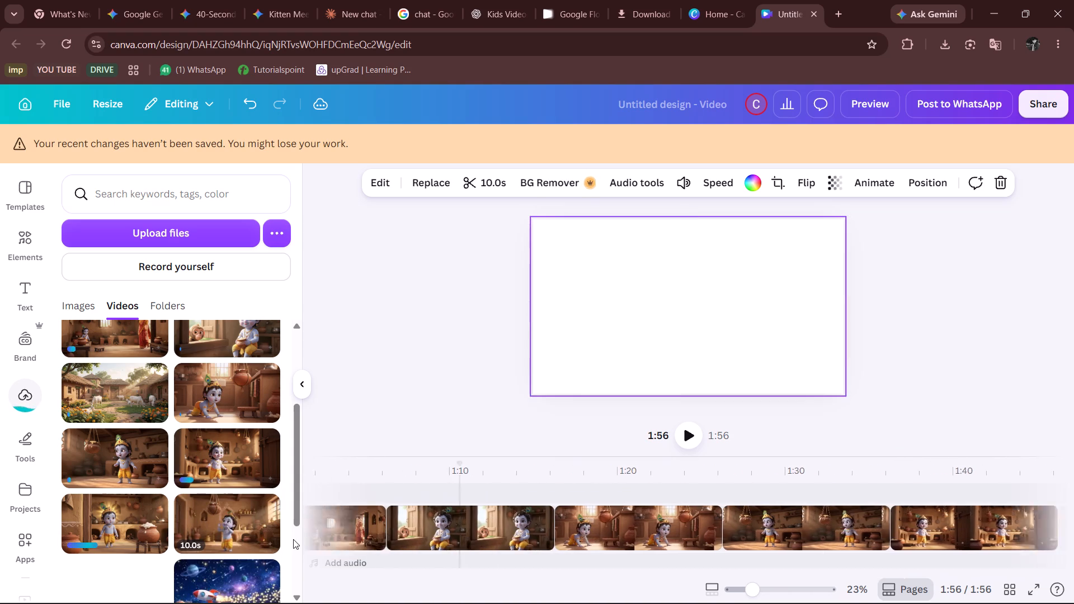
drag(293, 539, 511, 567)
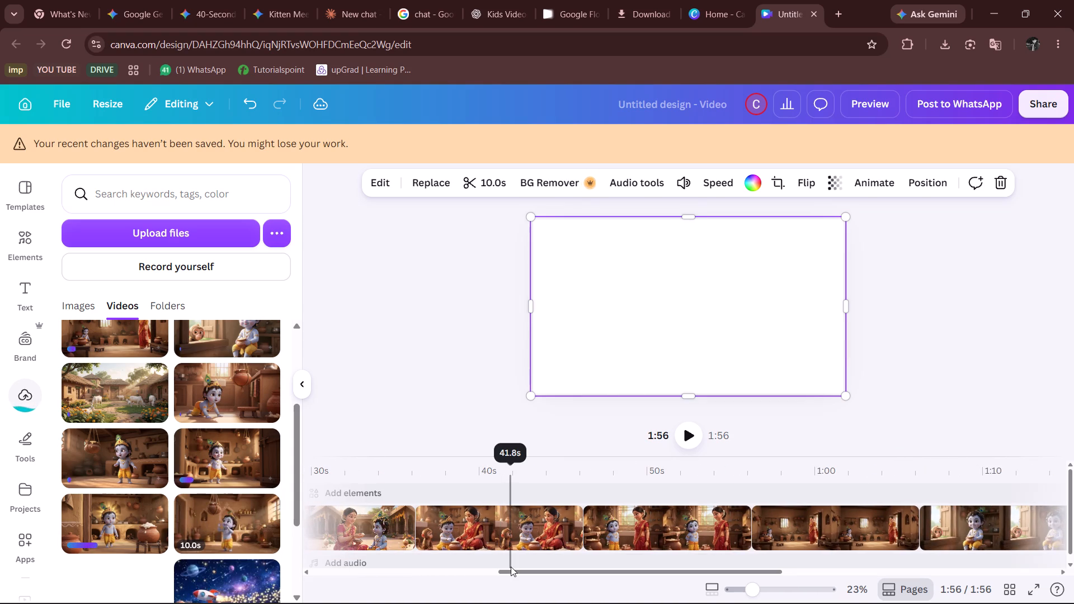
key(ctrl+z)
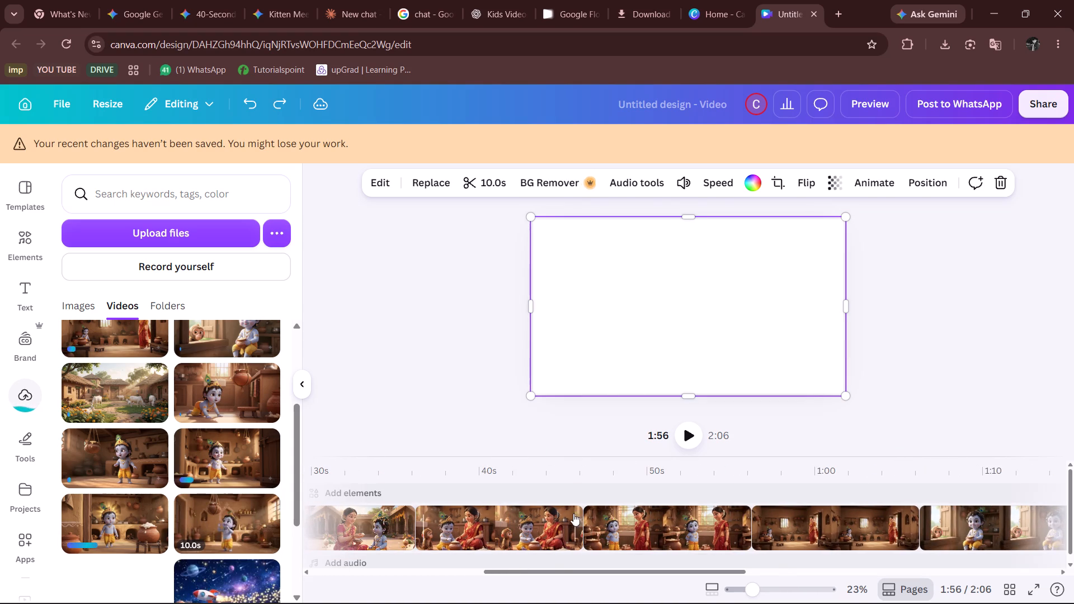
Play the video from about 2.3s in the rocket intro and pause in the village clip at about 0:10.
drag(562, 483, 529, 480)
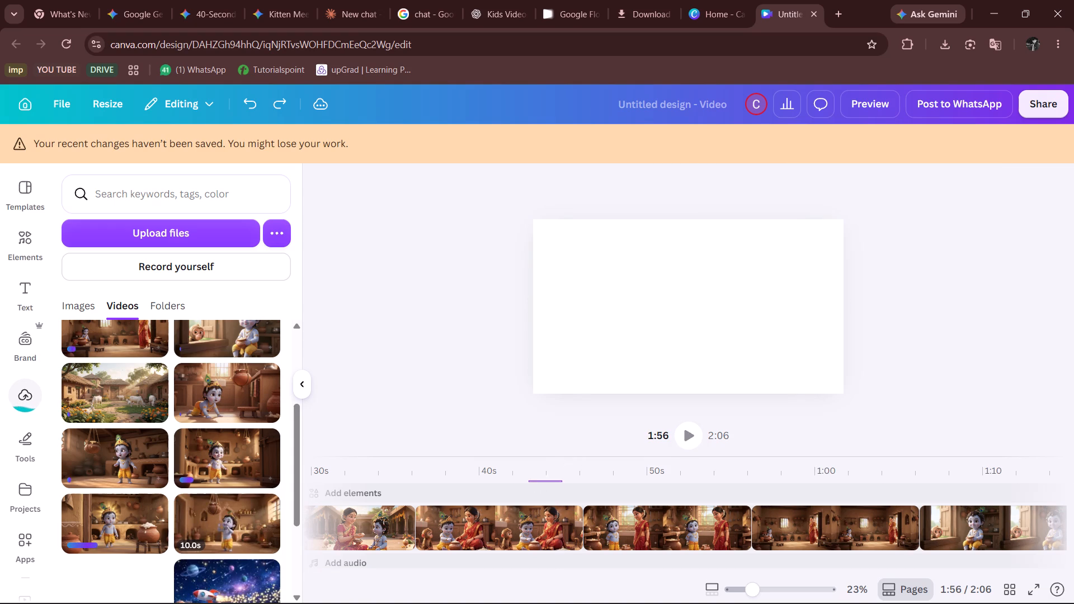
scroll(529, 488, right, 7)
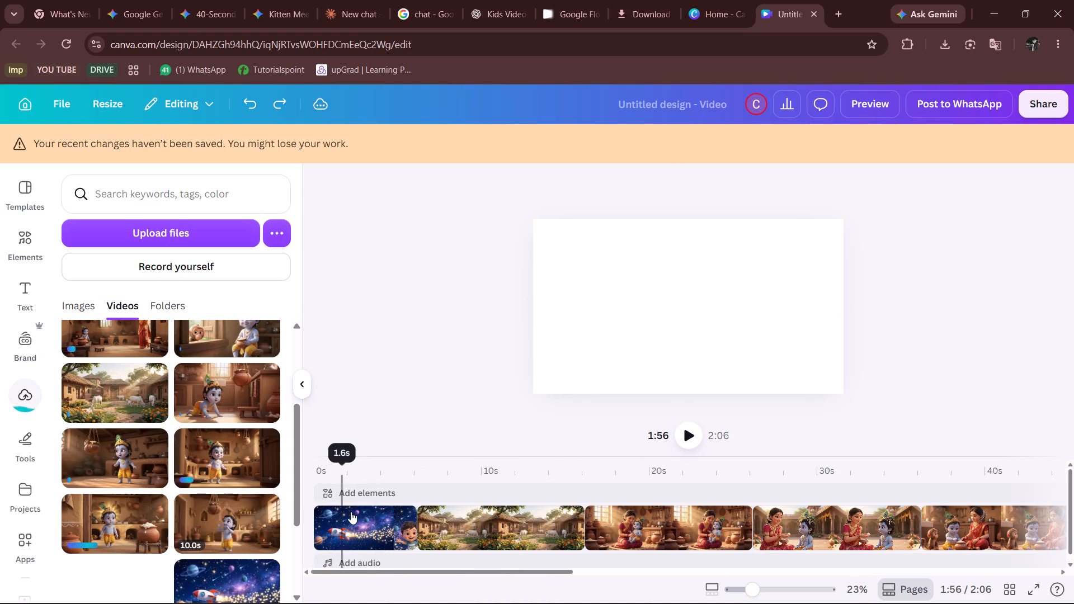
click(354, 512)
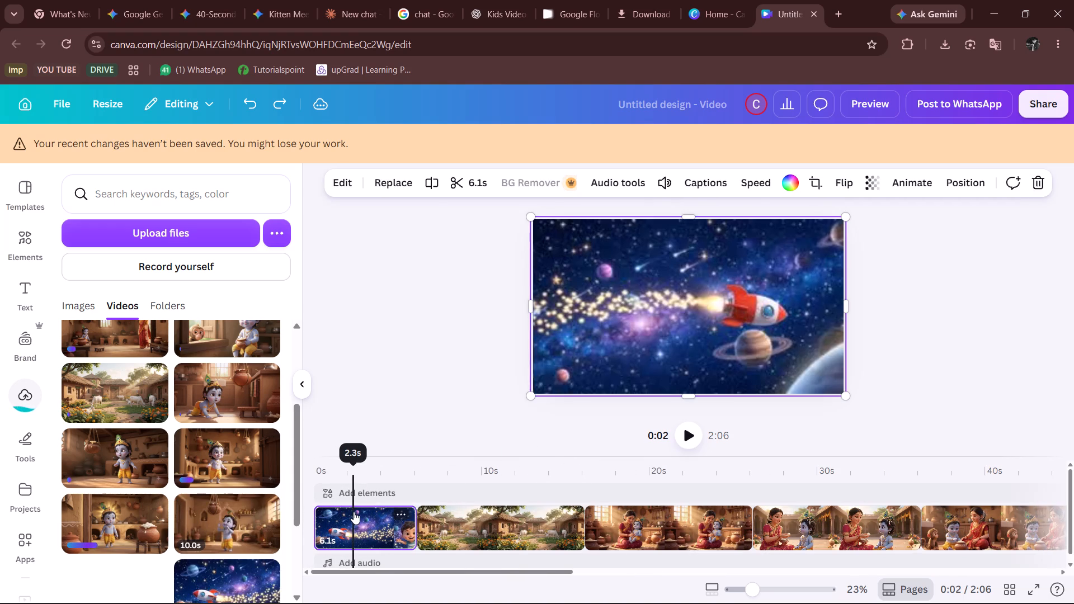
click(685, 436)
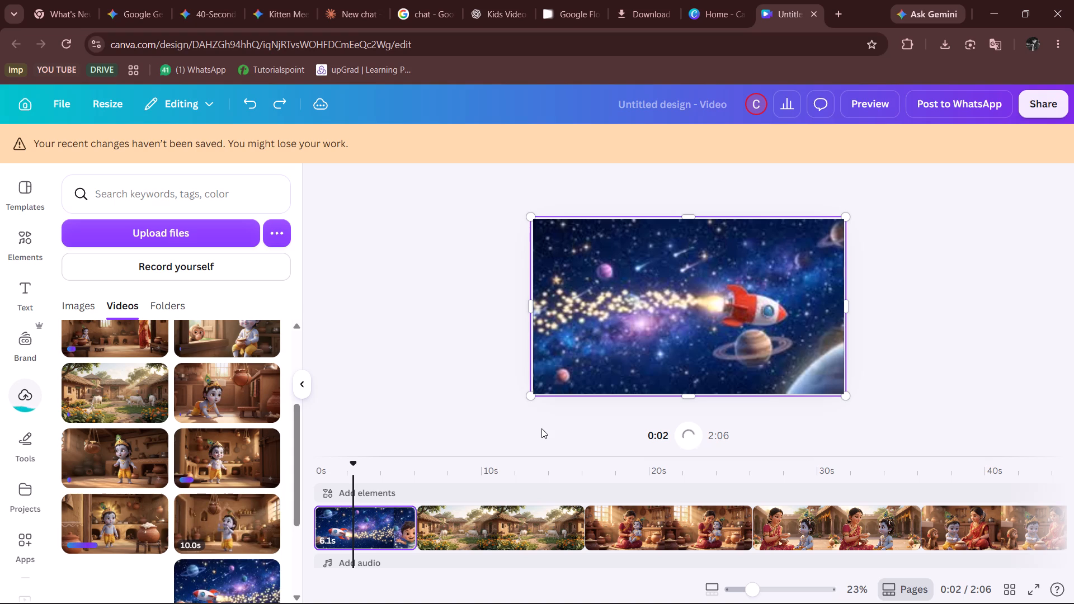
click(541, 428)
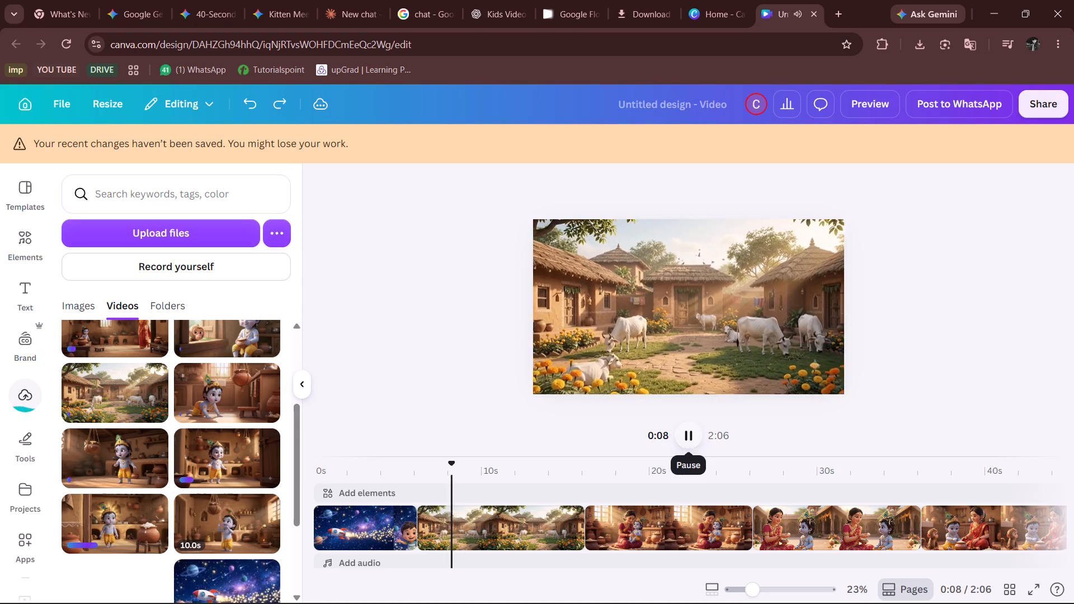
click(684, 430)
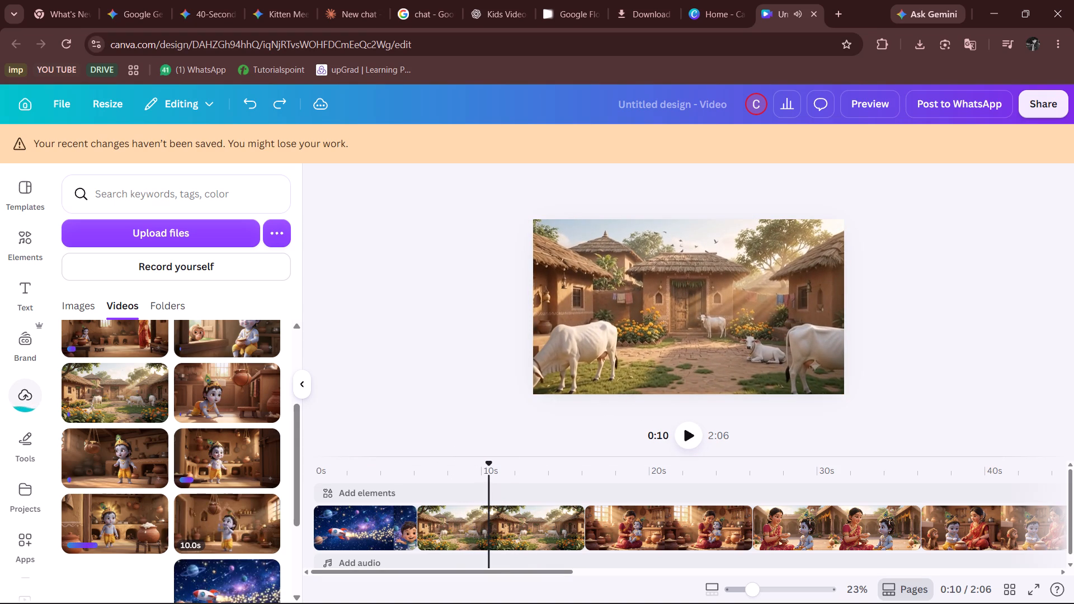
Return the playhead to 0:00 and try to play the video from the start of the rocket intro.
drag(488, 478, 307, 456)
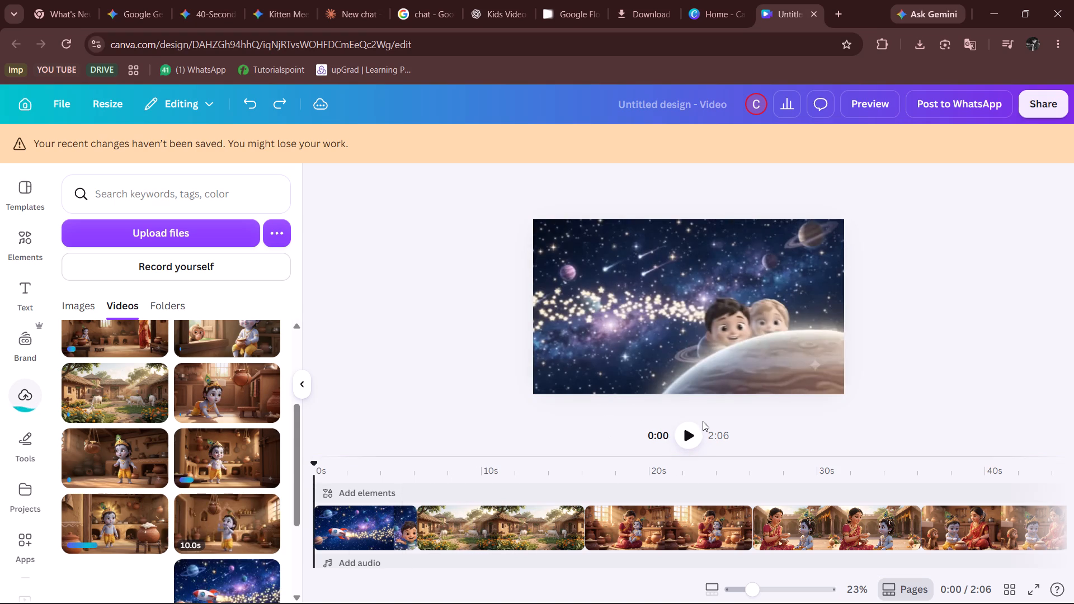
click(686, 431)
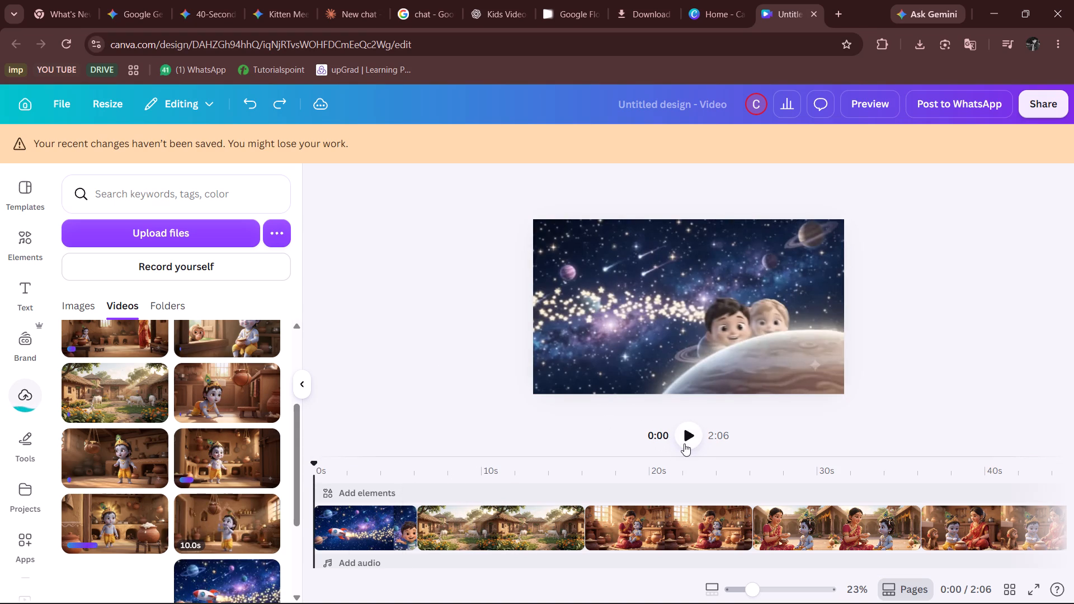
click(684, 442)
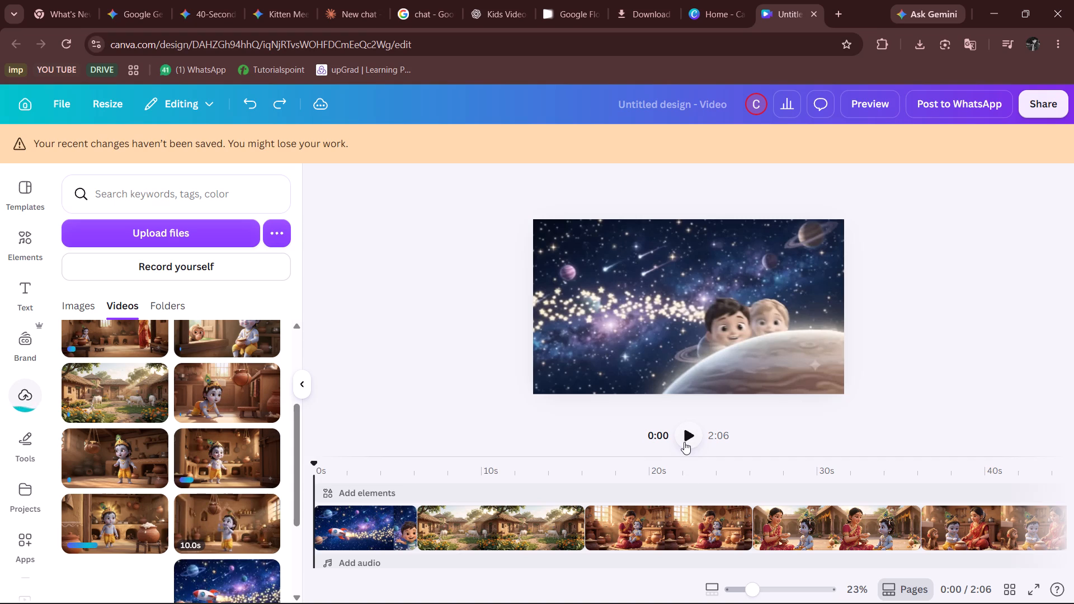
click(684, 442)
click(597, 143)
click(464, 211)
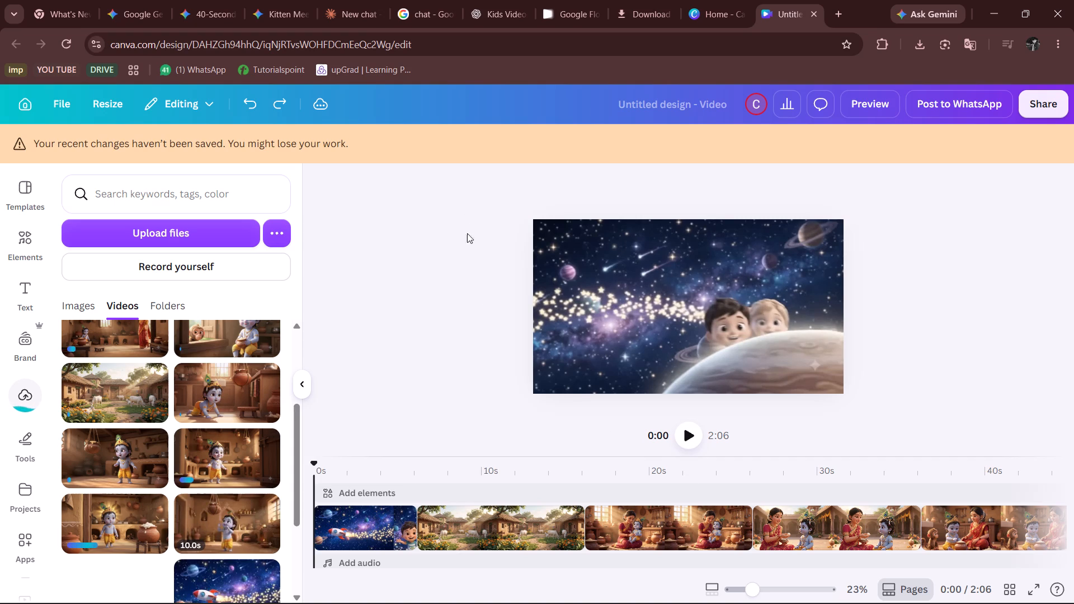
click(484, 305)
double_click(484, 305)
scroll(484, 305, up, 2)
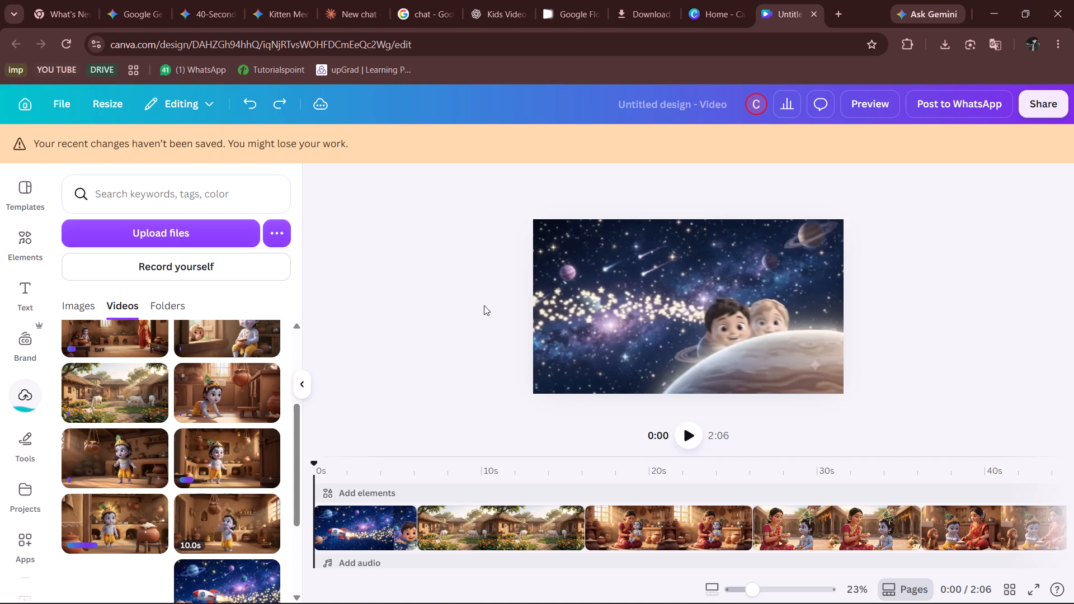
scroll(484, 305, up, 4)
click(690, 435)
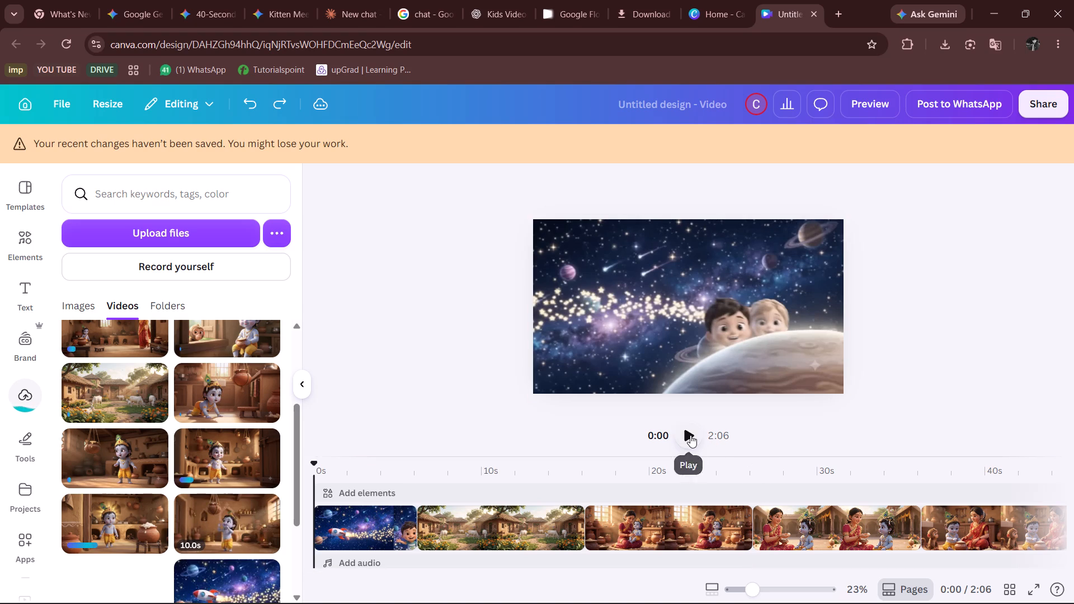
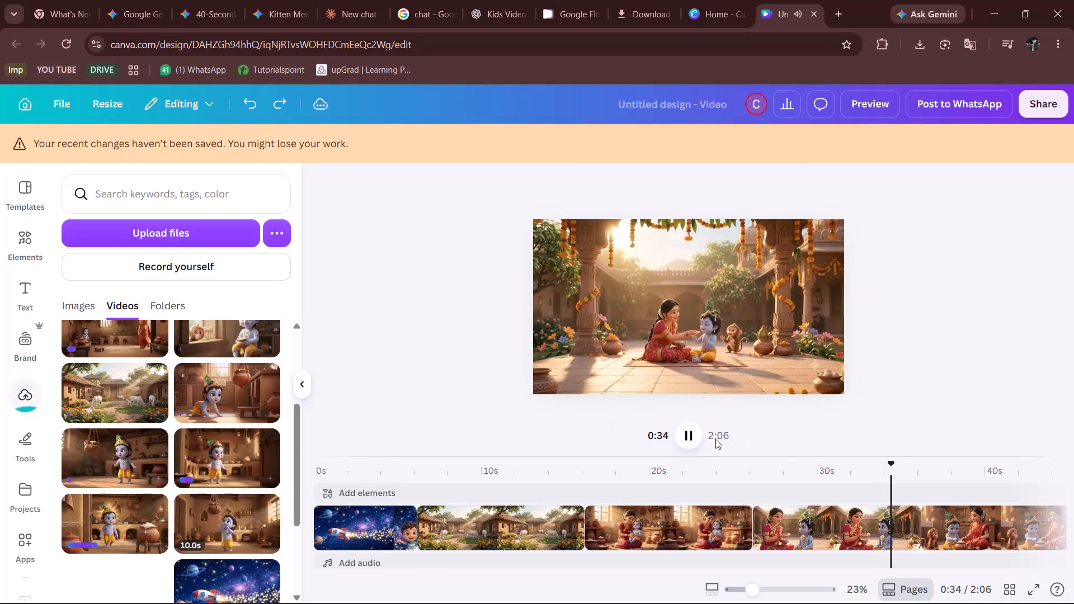
Pause playback in the courtyard clip at 0:35 and try to play from about 3.9s in the rocket intro.
click(682, 430)
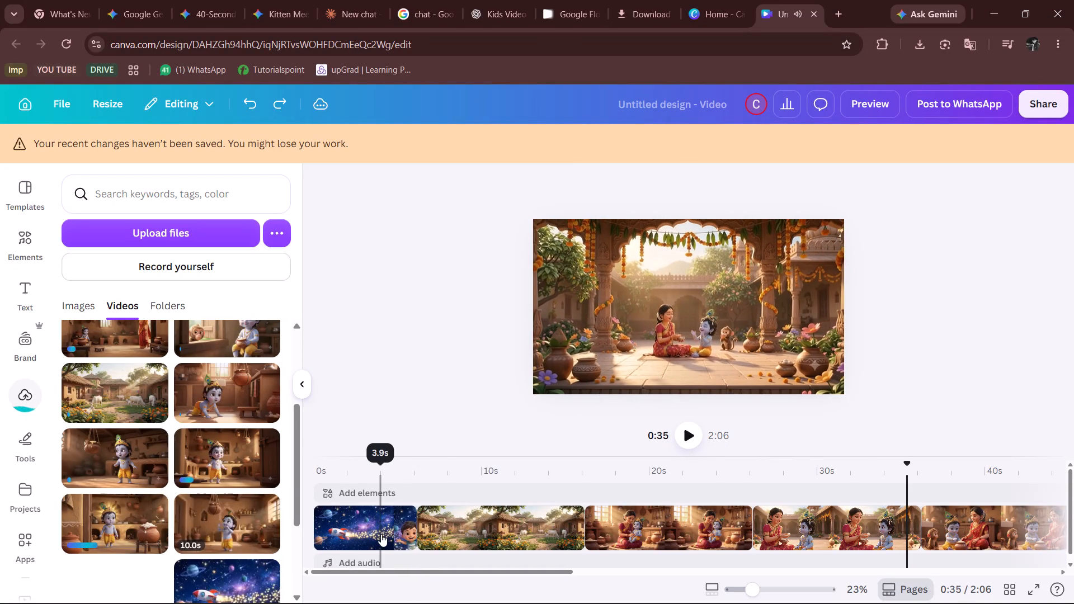
click(381, 534)
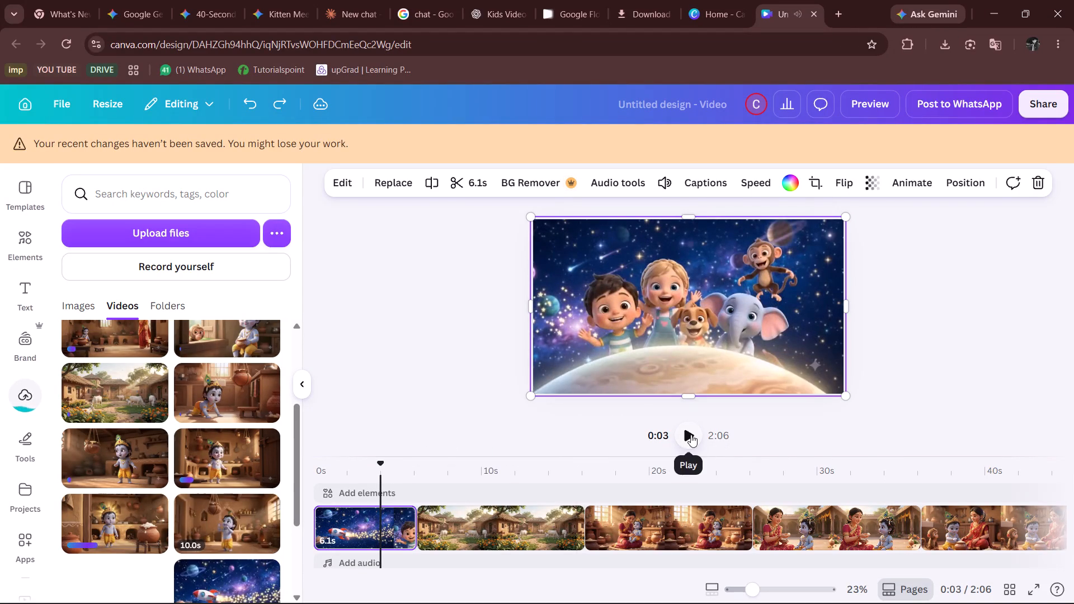
click(691, 435)
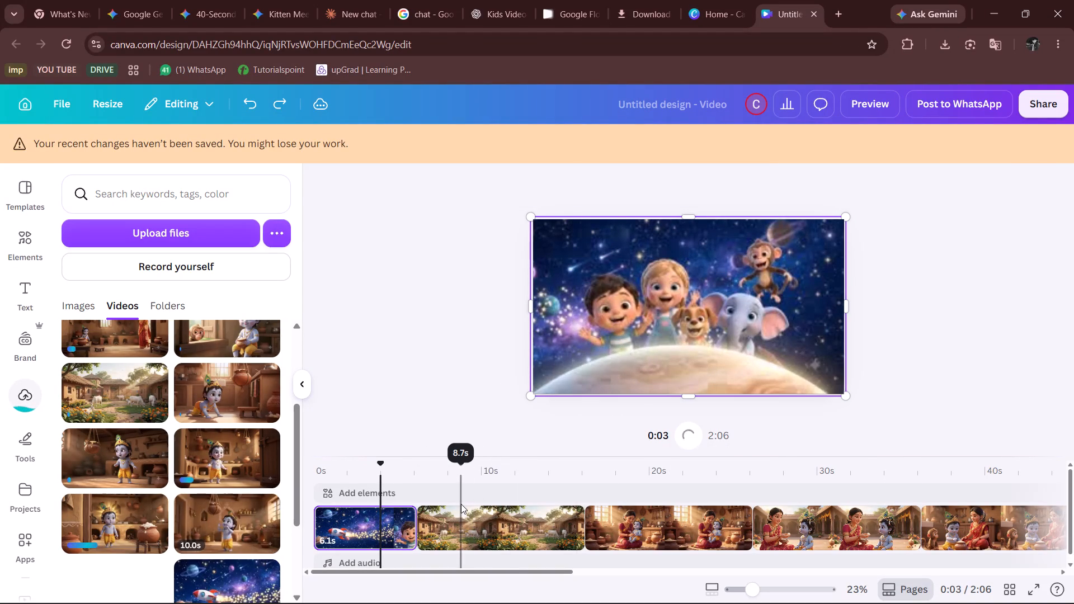
Delete the 6.1s rocket intro clip and insert it again from the uploaded videos at the start of the timeline.
key(Delete)
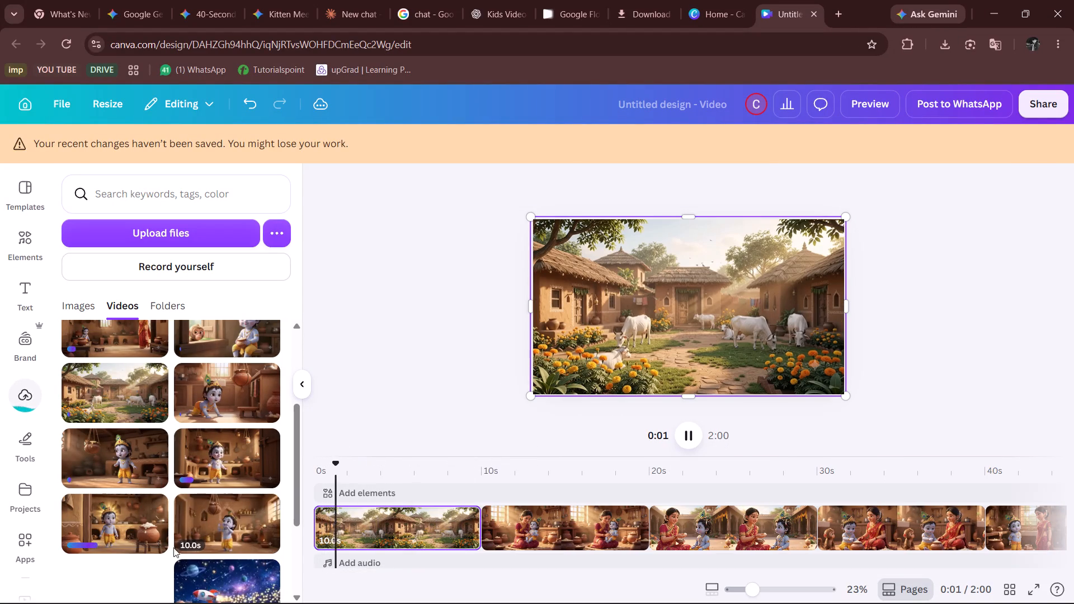
click(205, 574)
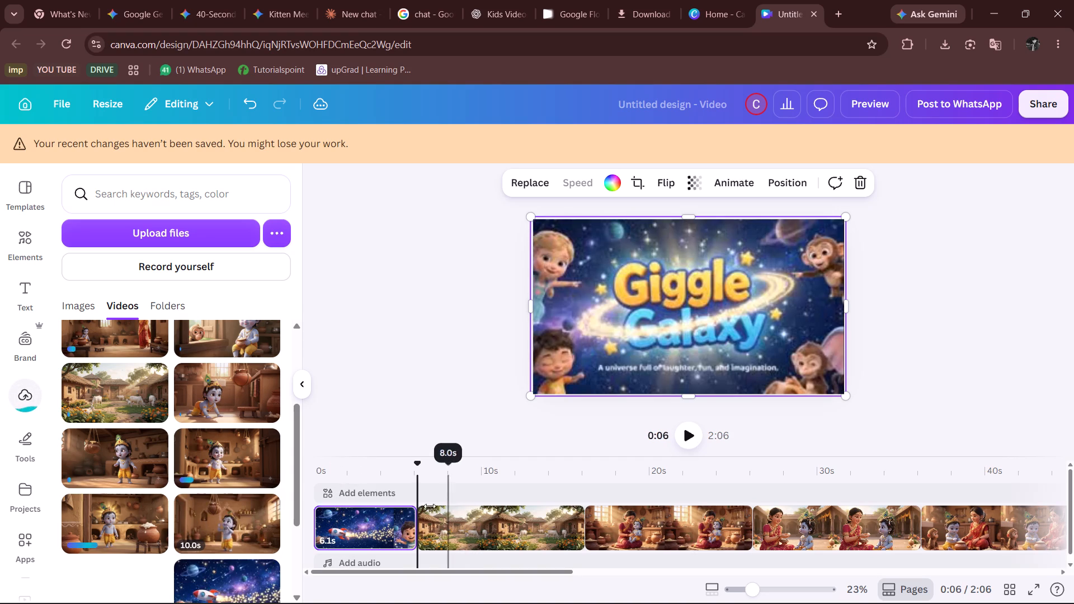
Play the video from the end of the rocket intro, then return to its start and check the intro's playback.
click(694, 437)
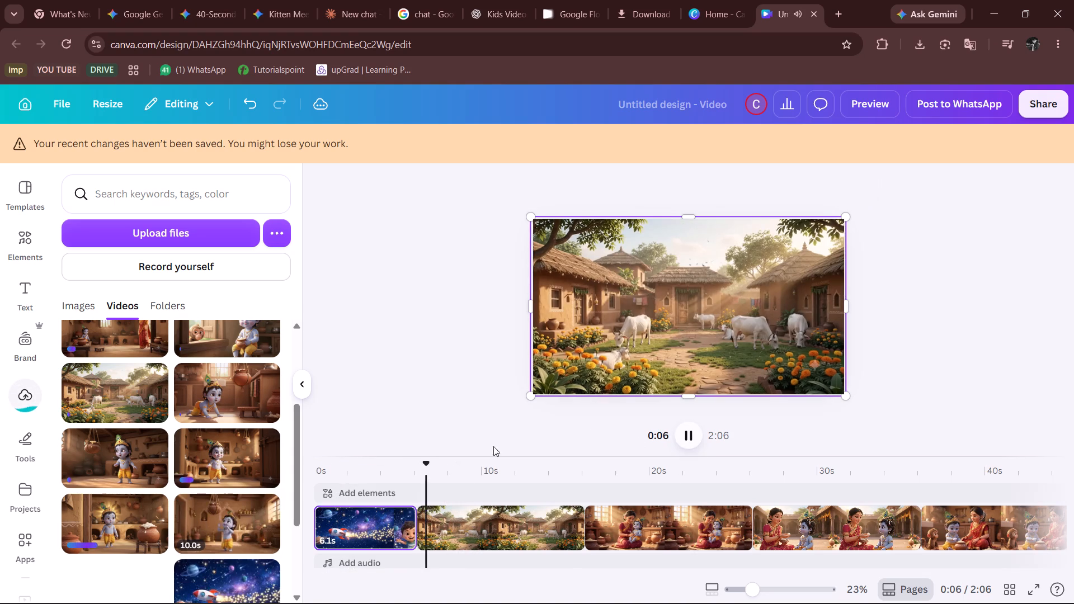
click(322, 536)
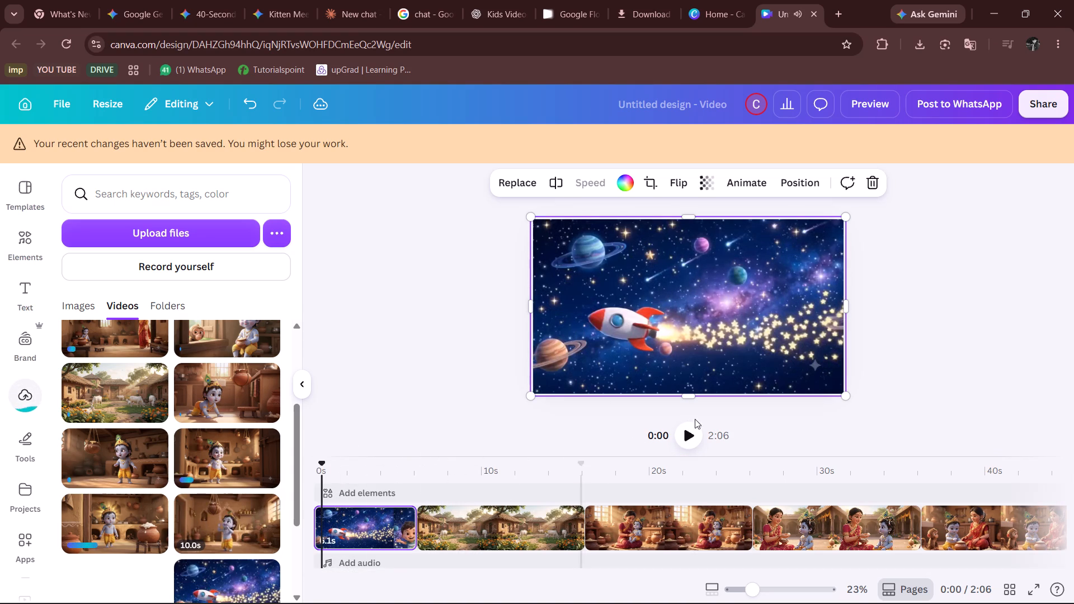
click(684, 429)
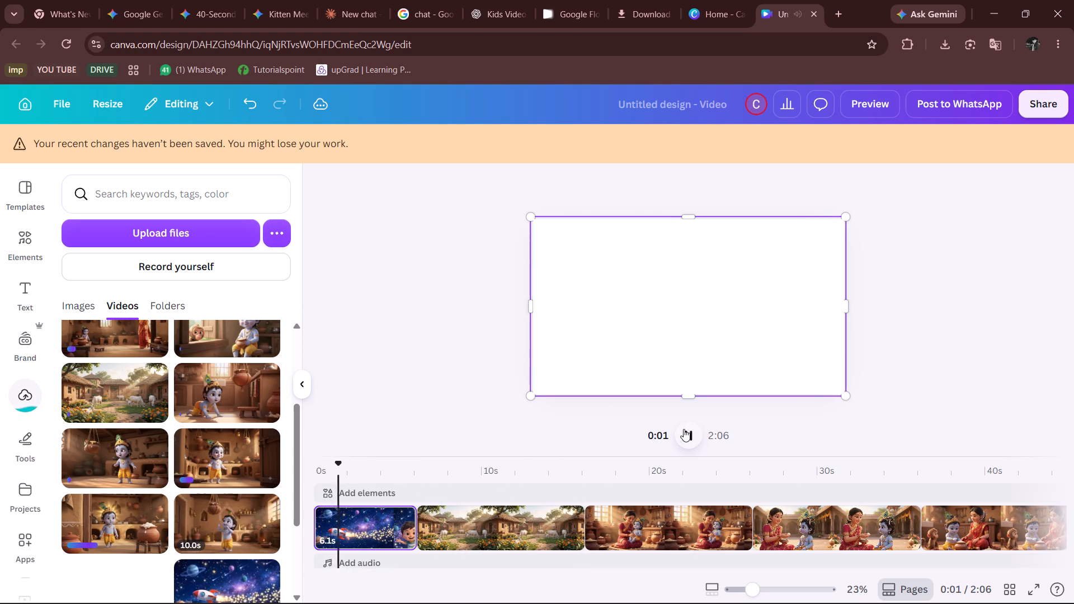
click(685, 431)
click(685, 431)
click(685, 431)
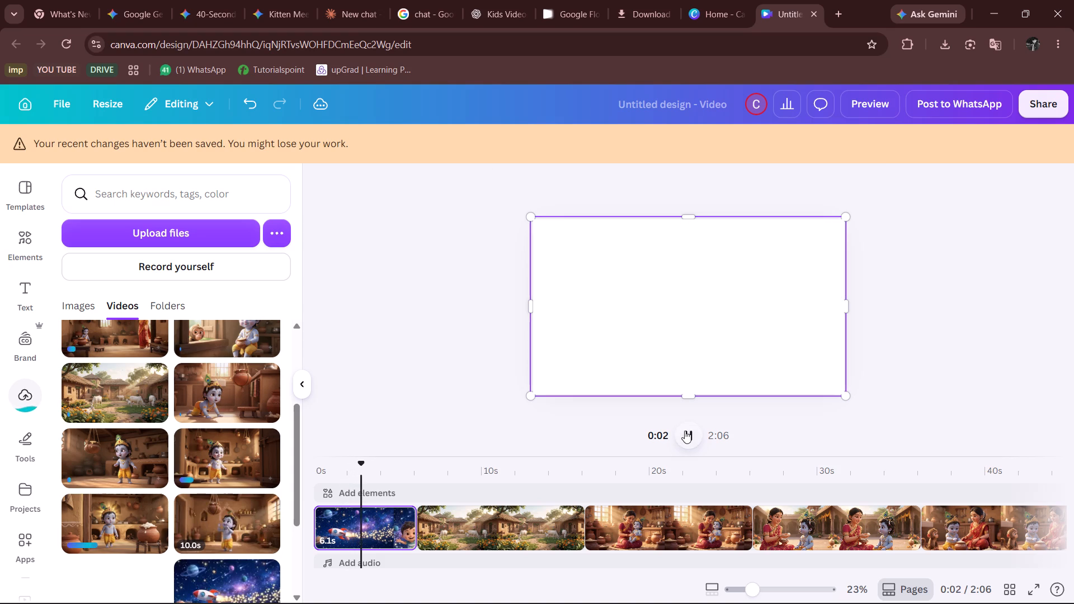
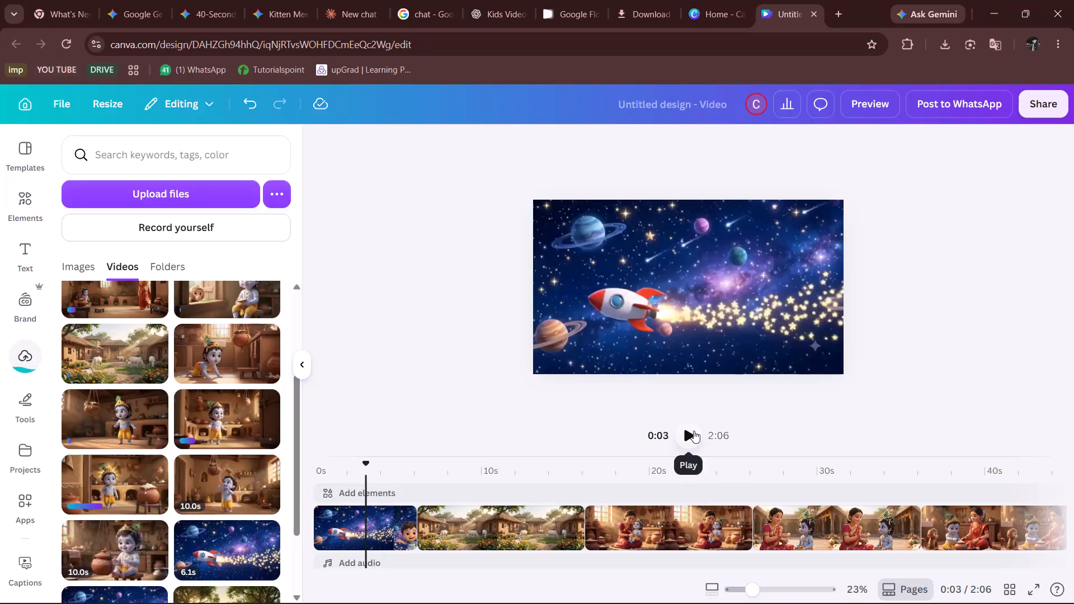
Play the video from 0:03 in the rocket intro through the opening scenes and pause it at 0:25.
click(694, 431)
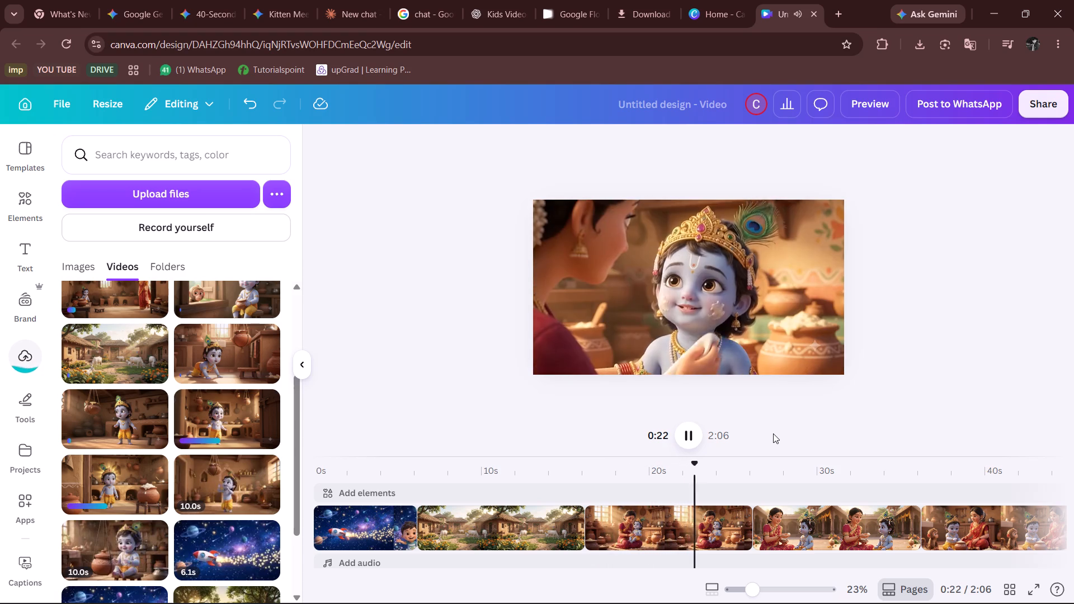
click(687, 441)
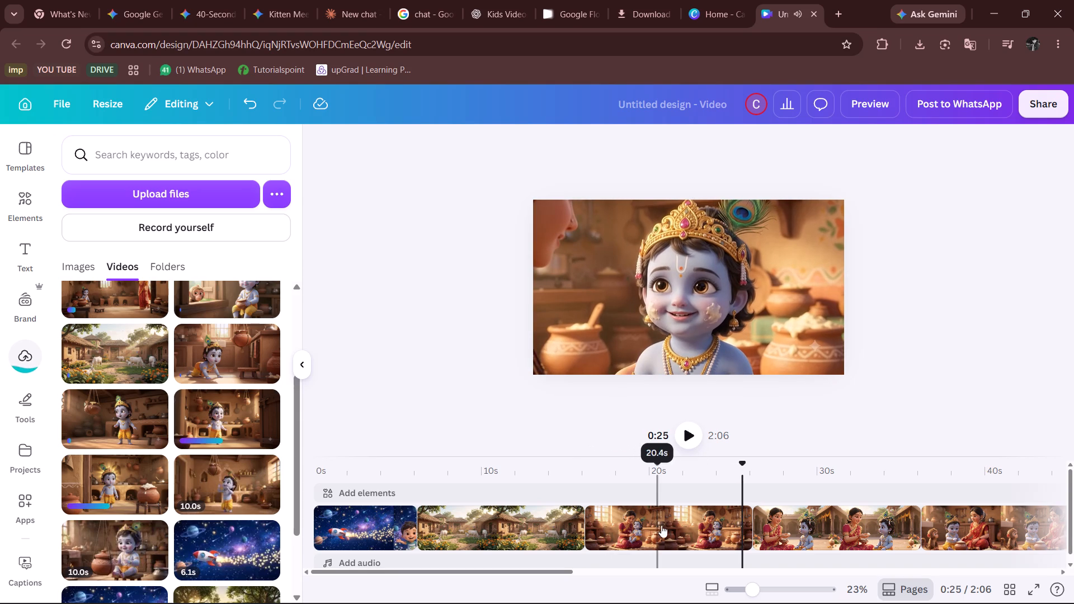
Preview the 10.0s clip of Krishna beside the butter pot from 1:39 and move it directly after the village courtyard clip that follows the intro.
scroll(809, 540, left, 6)
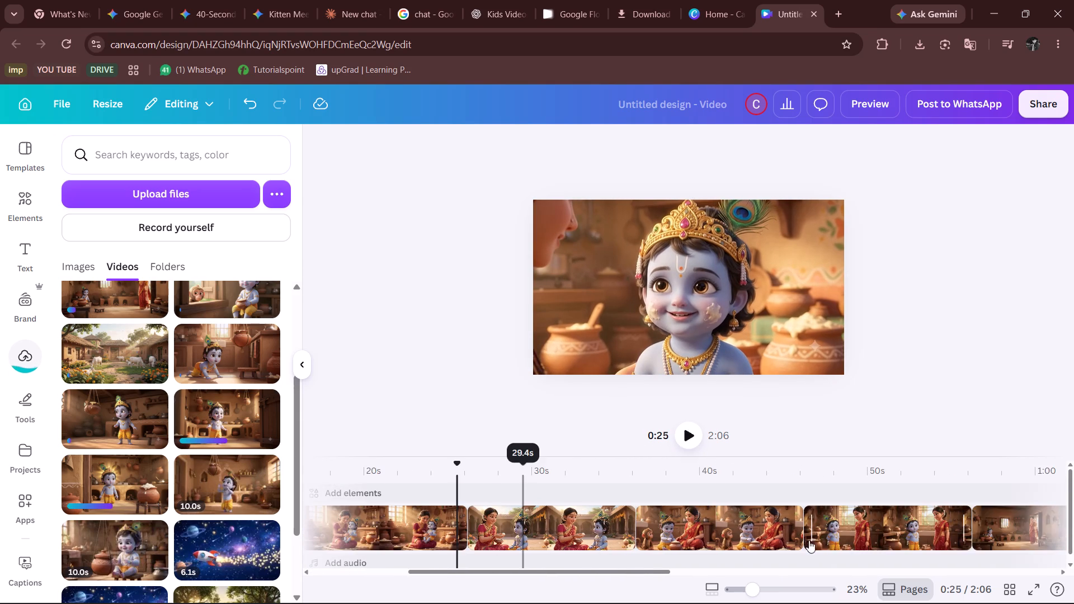
scroll(809, 540, left, 4)
click(647, 541)
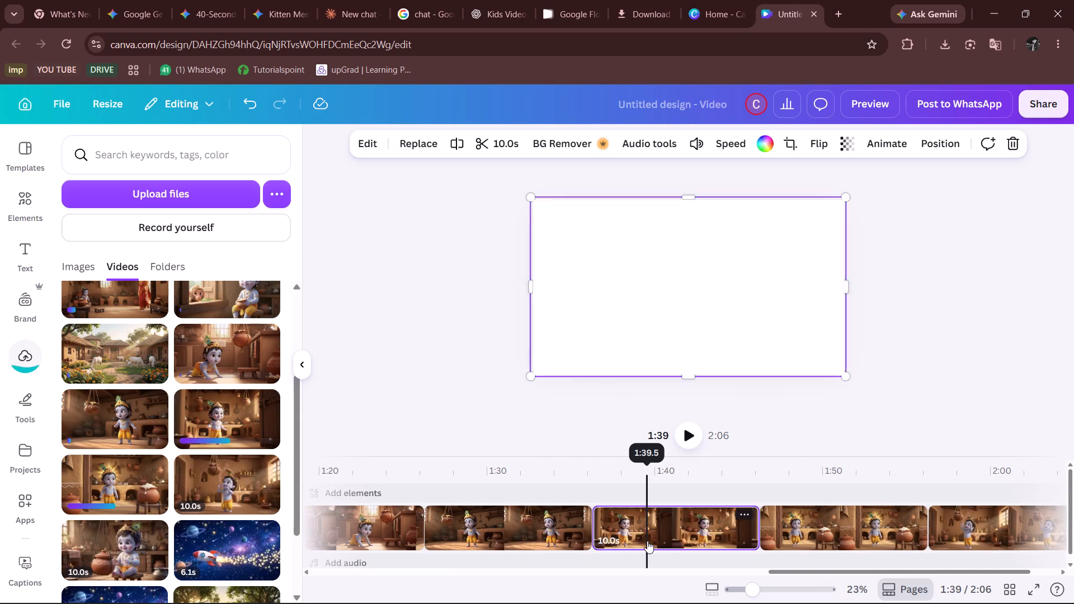
click(679, 439)
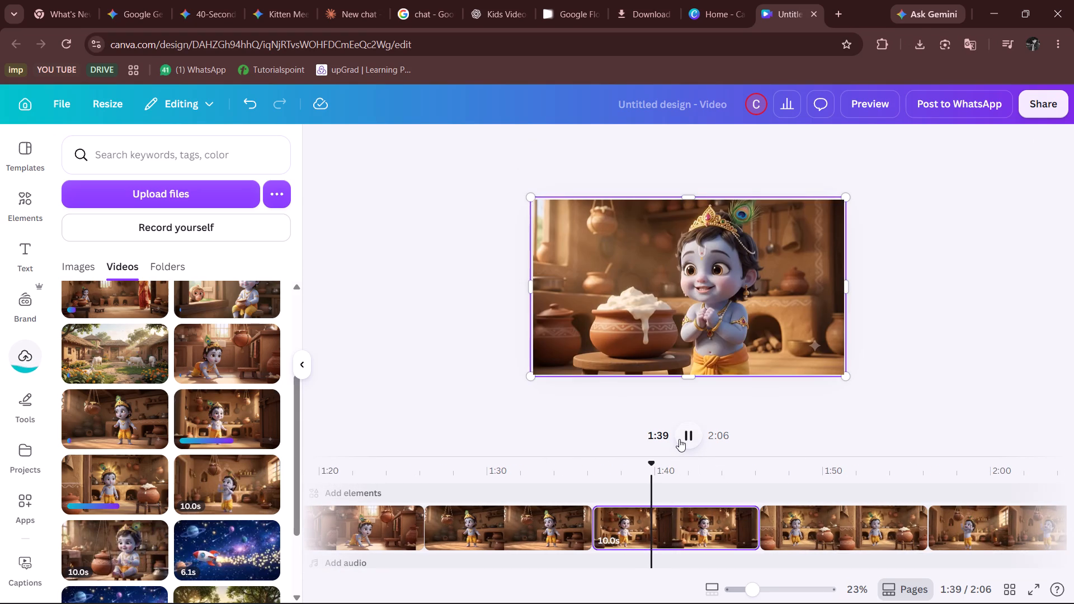
click(687, 435)
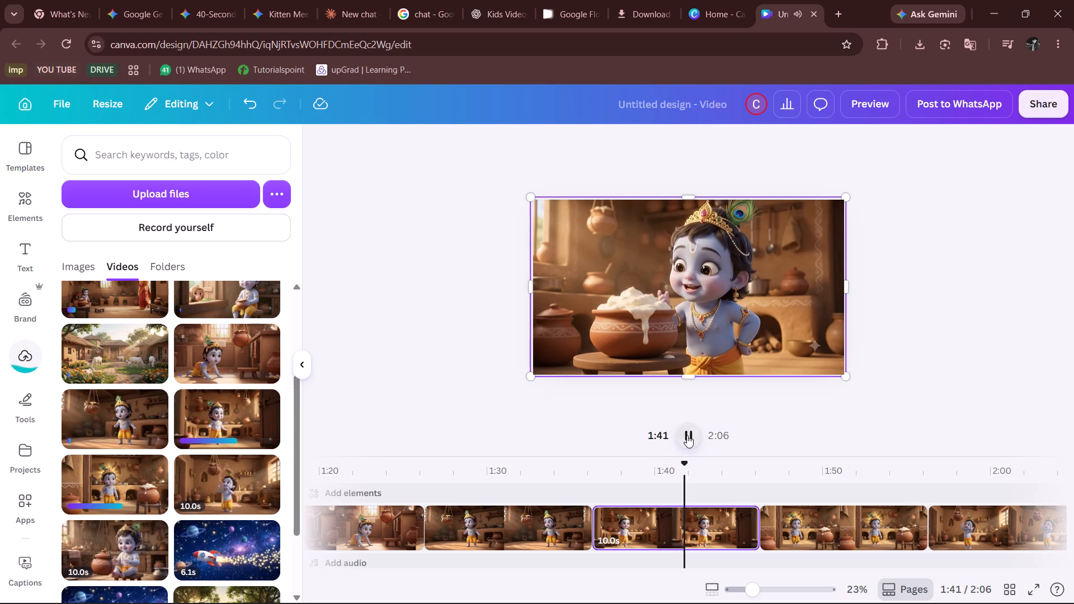
drag(668, 517, 295, 530)
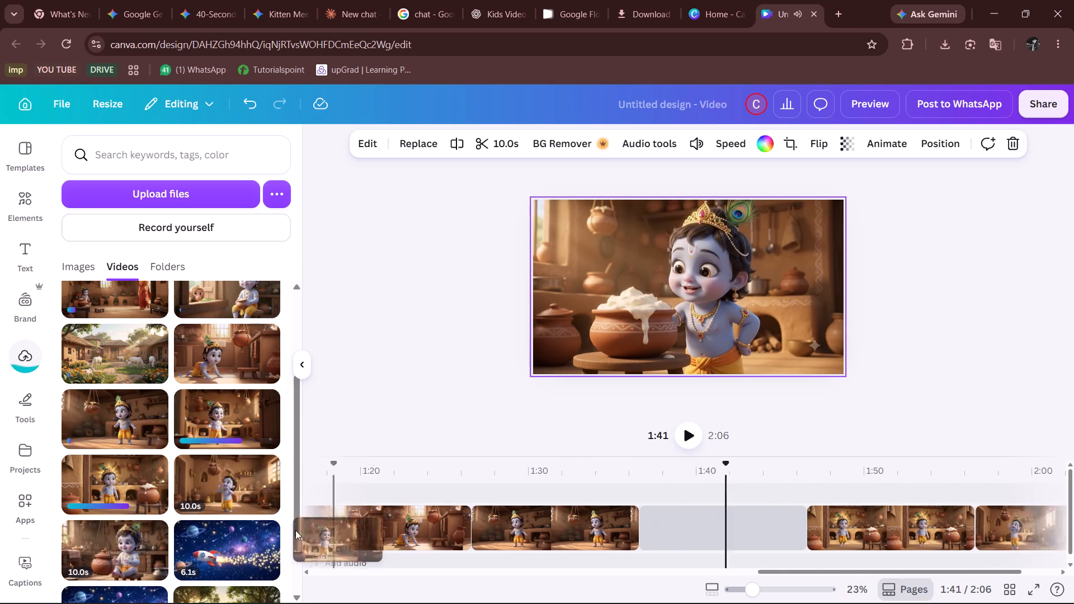
drag(295, 530, 411, 524)
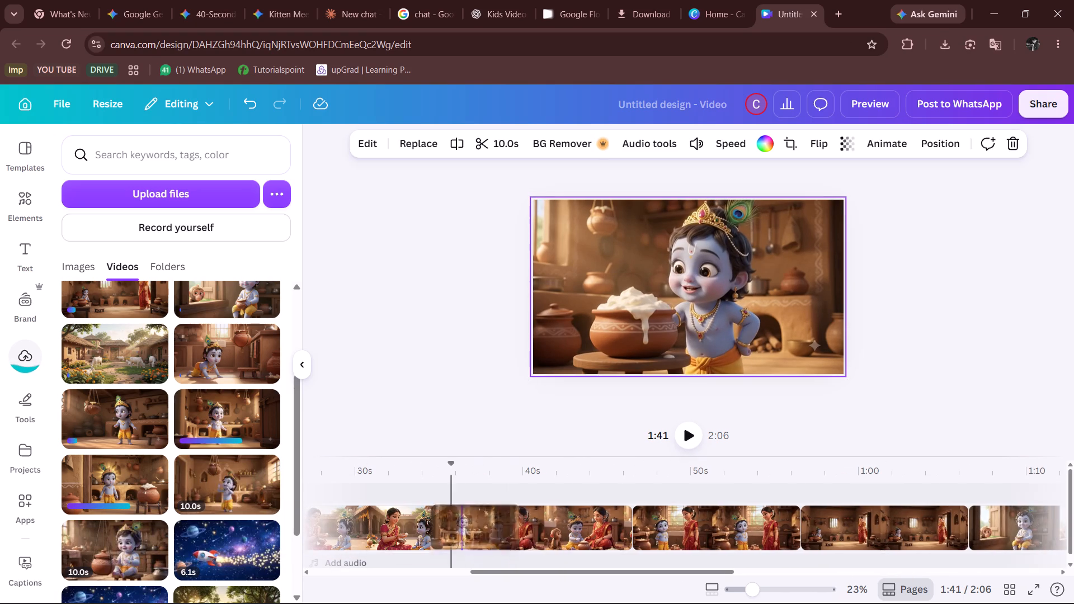
drag(411, 524, 563, 525)
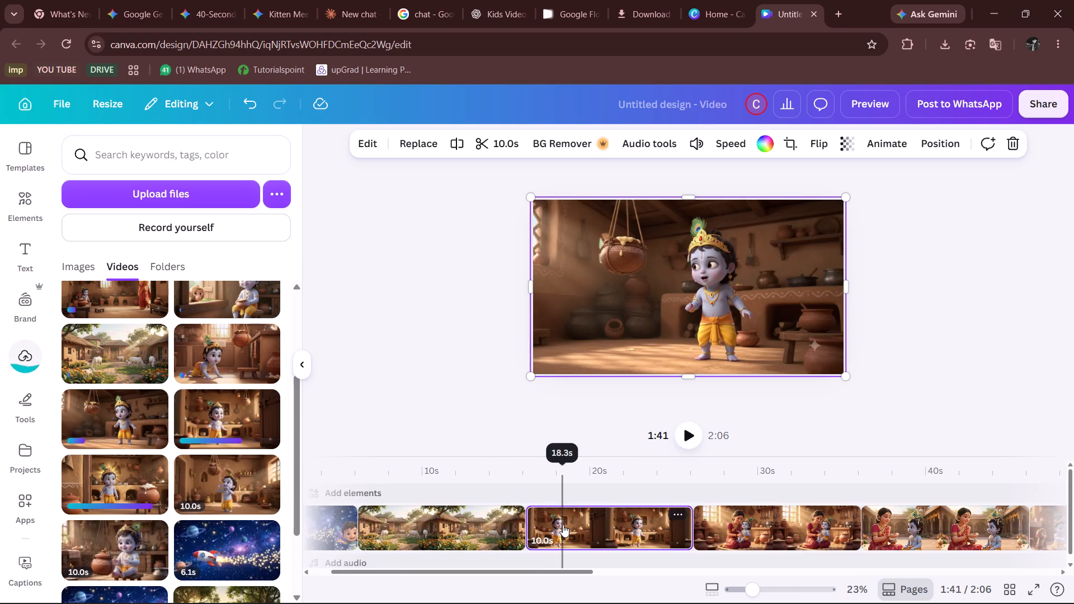
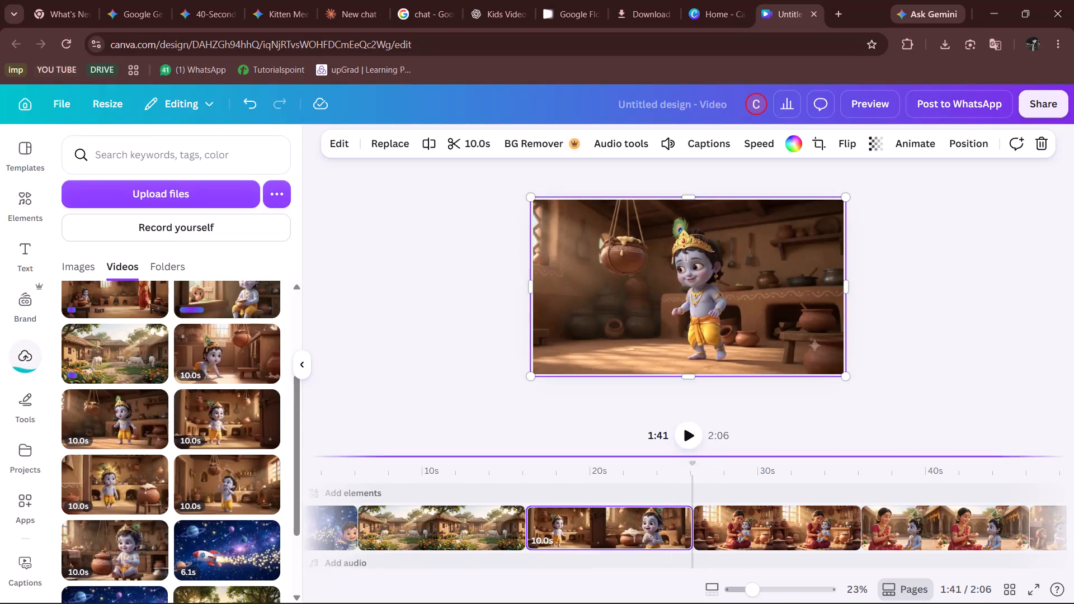
Preview the 10.0s clip of Krishna crouching at the small wooden stool, playing it from 1:29.
scroll(779, 545, left, 7)
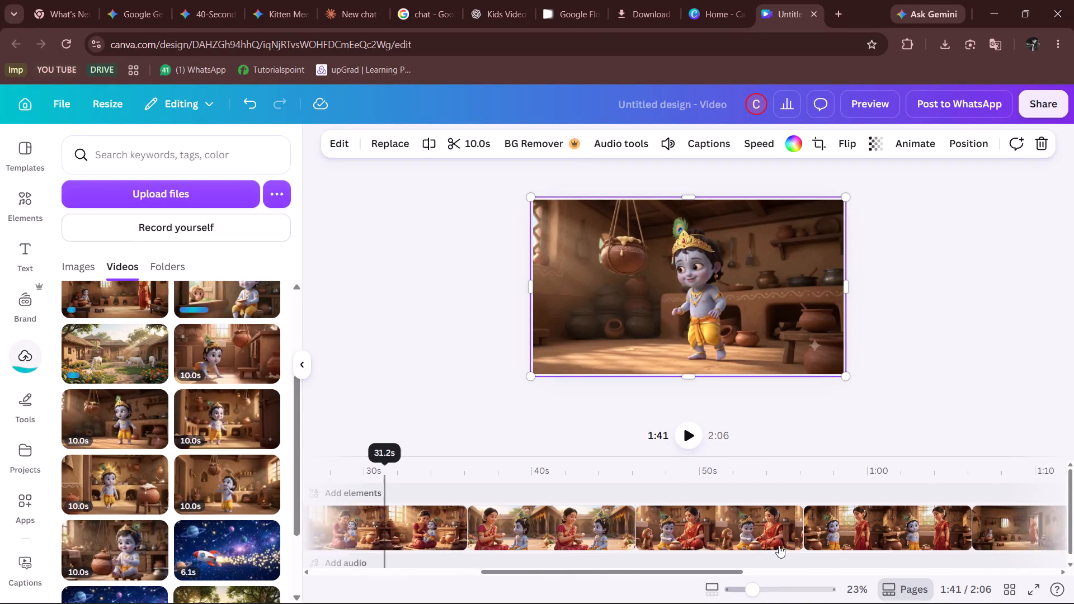
scroll(779, 545, left, 3)
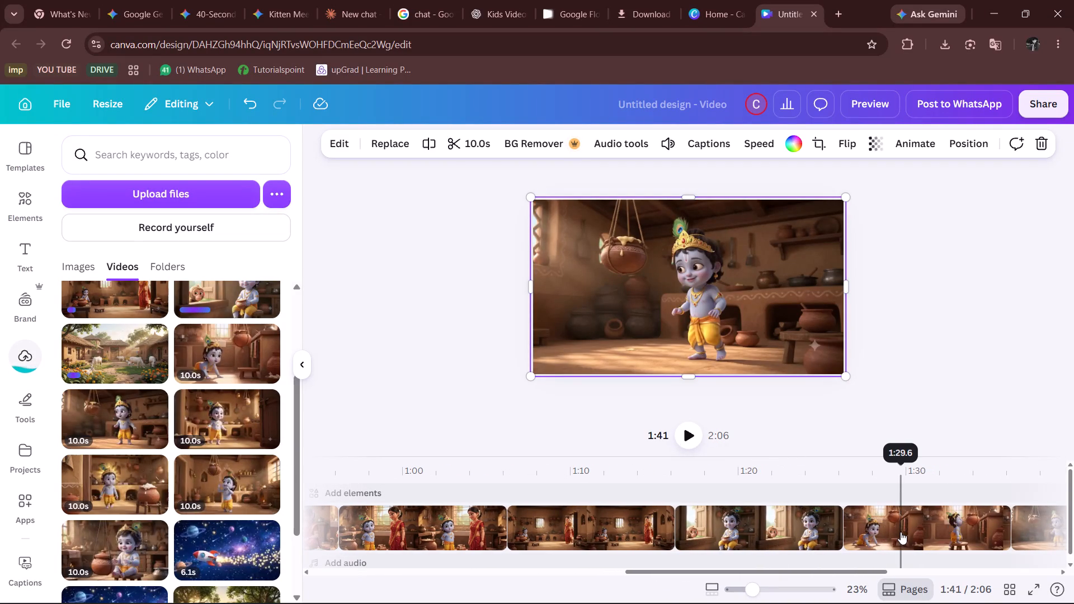
click(901, 532)
click(691, 445)
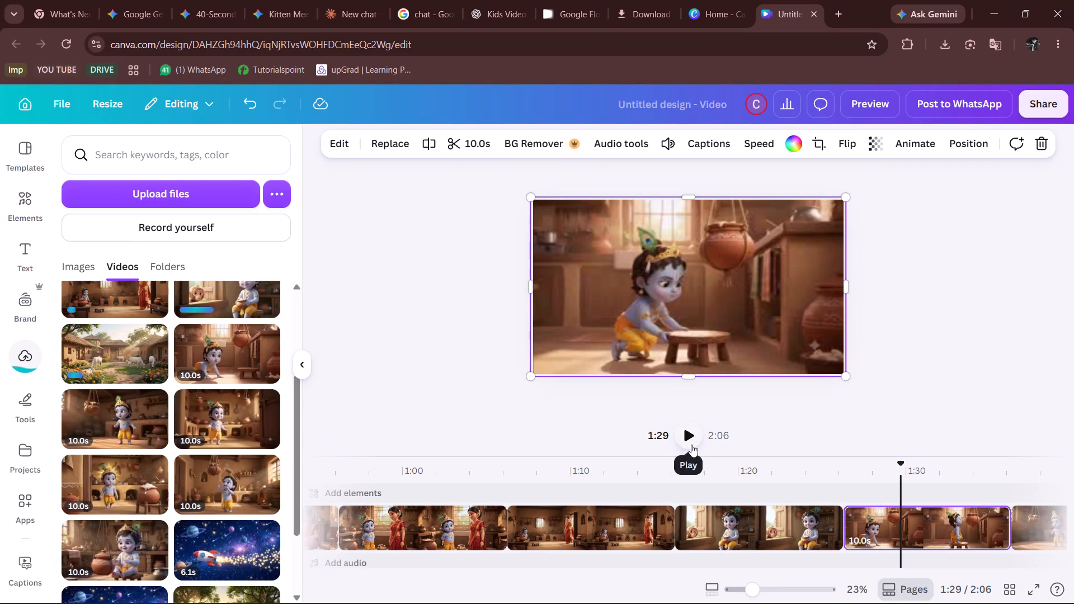
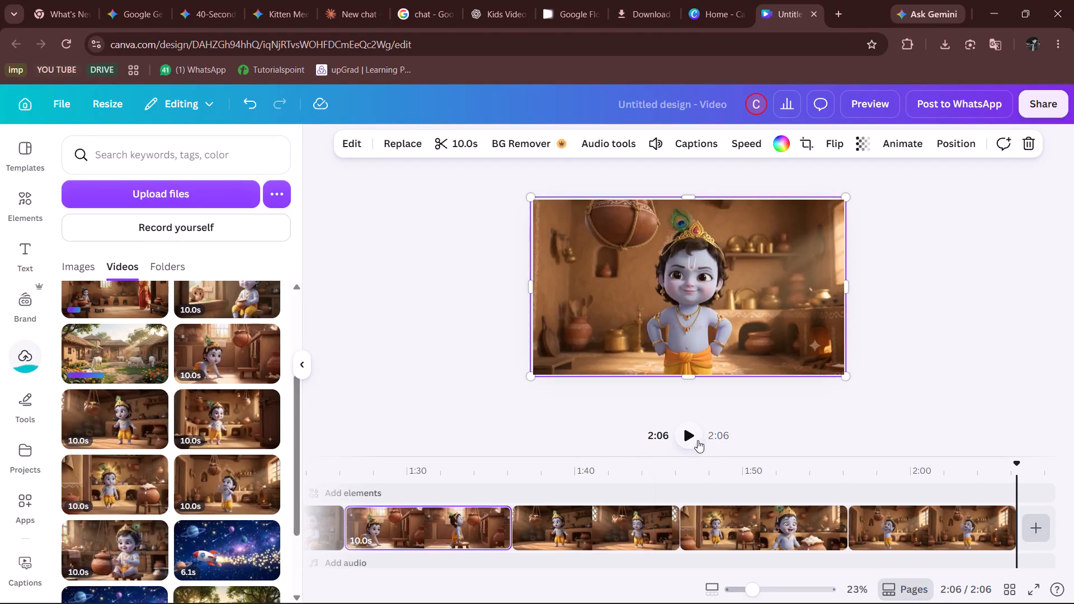
Play from 1:42 through the hanging-pot clip into the butter-pot clip after it, and check the stool clip at 1:32.
click(610, 520)
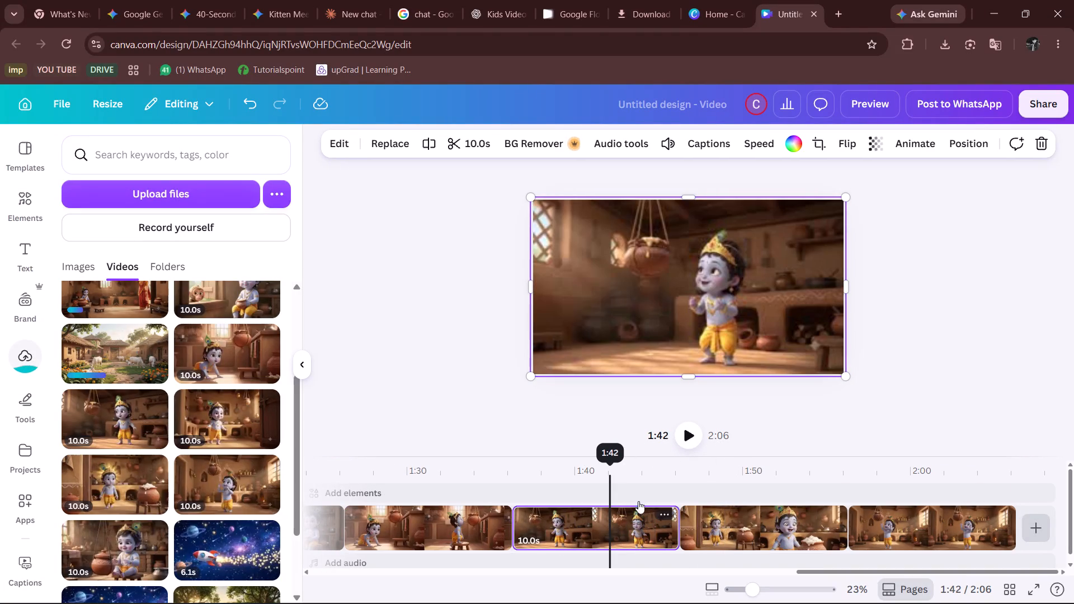
click(688, 442)
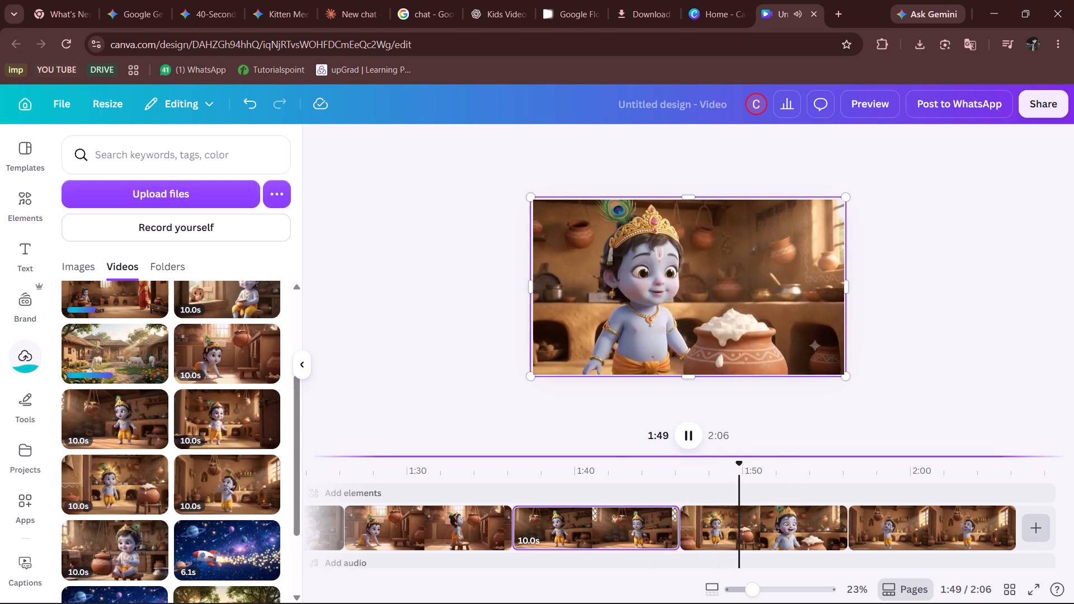
click(697, 442)
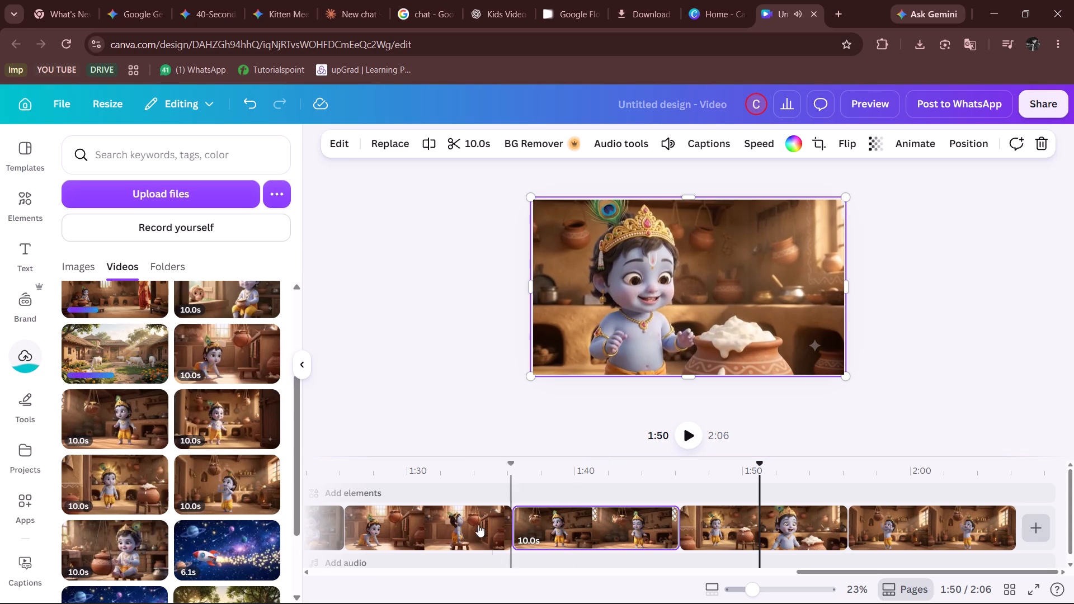
click(443, 533)
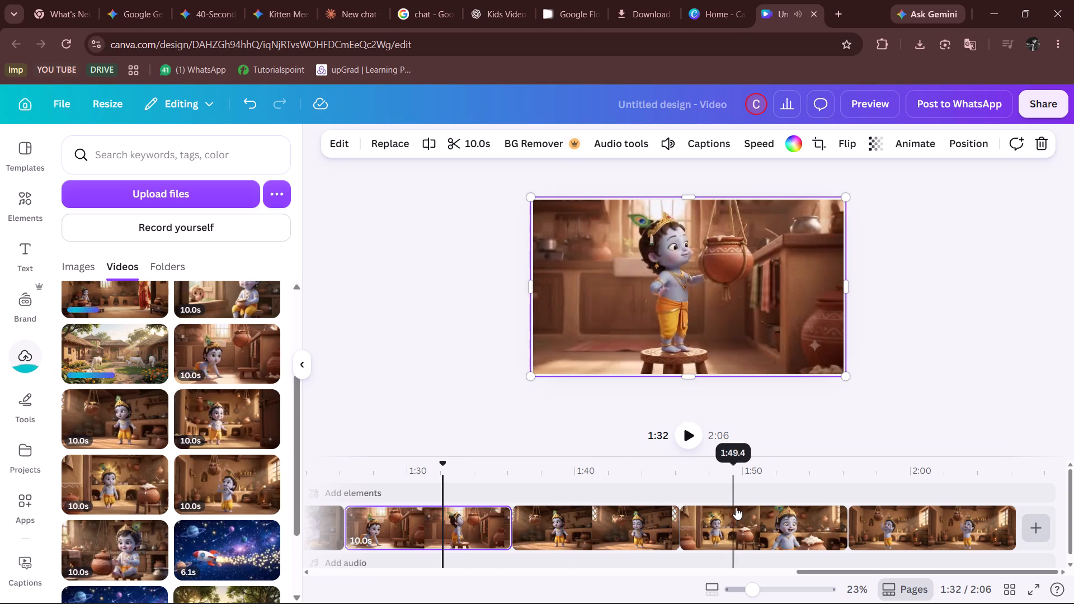
Move the 10.0s clip of Krishna beside the full butter pot to directly after the village courtyard clip near the start.
drag(735, 506, 595, 574)
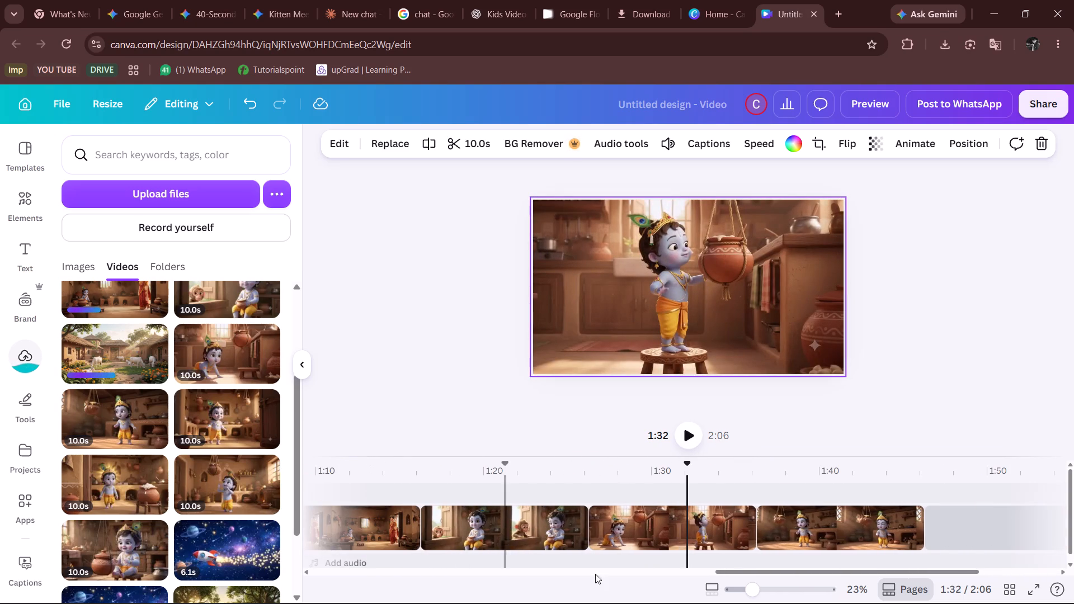
drag(595, 574, 391, 533)
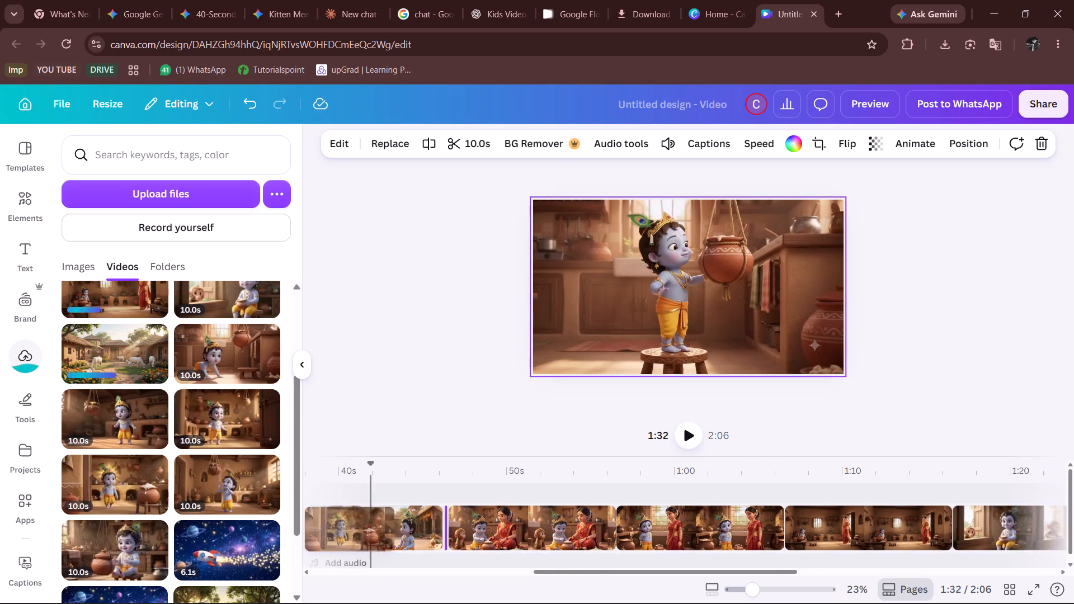
drag(391, 533, 500, 514)
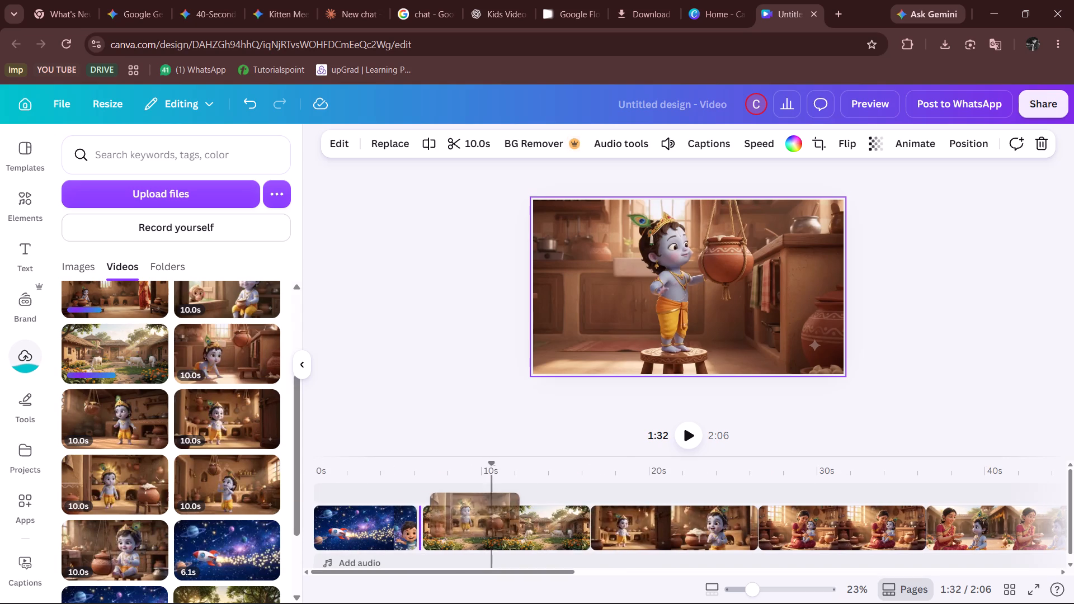
drag(500, 514, 617, 522)
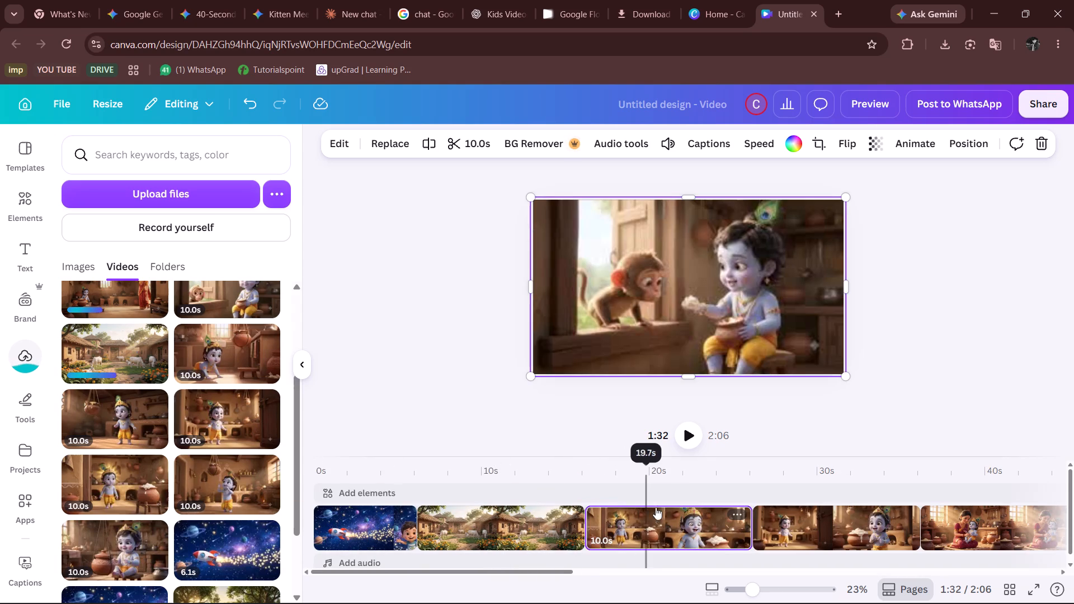
Play back the relocated butter-pot clip and delete the 10.0s kitchen clip that follows it at about 0:26.
click(563, 488)
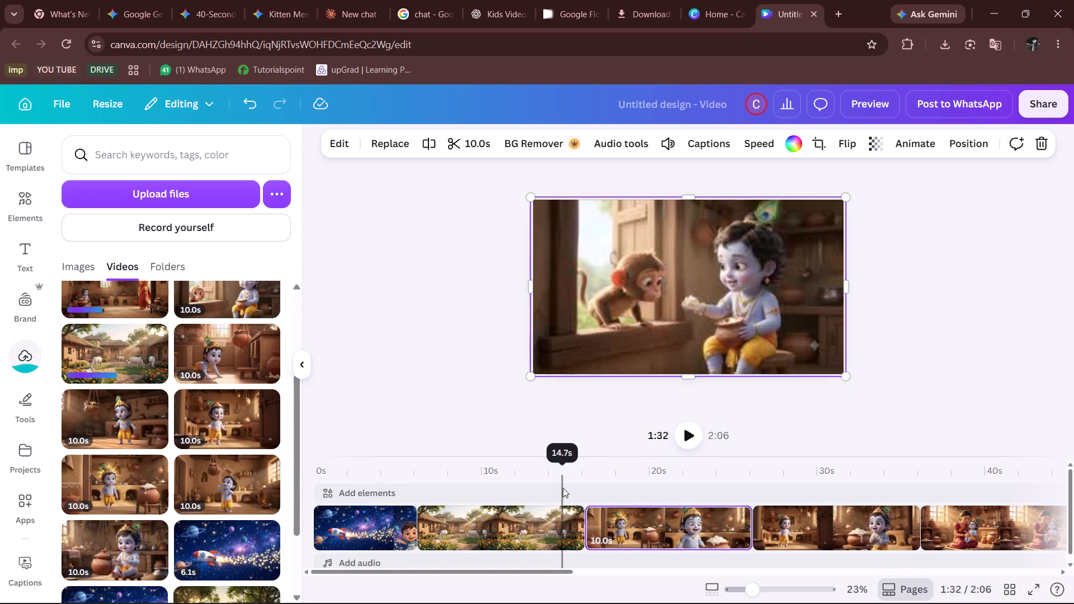
click(693, 438)
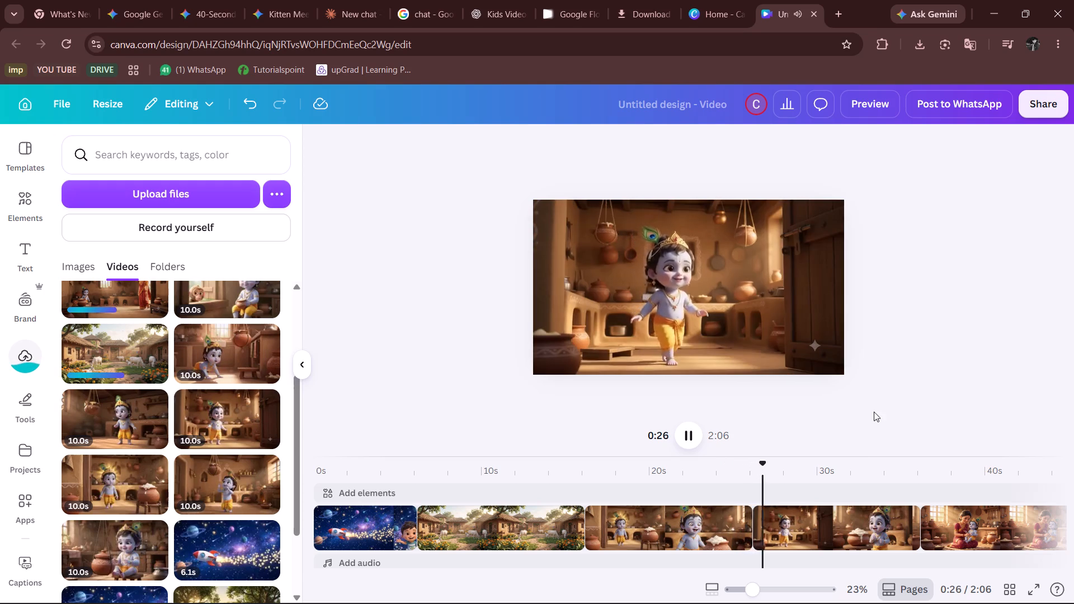
click(856, 519)
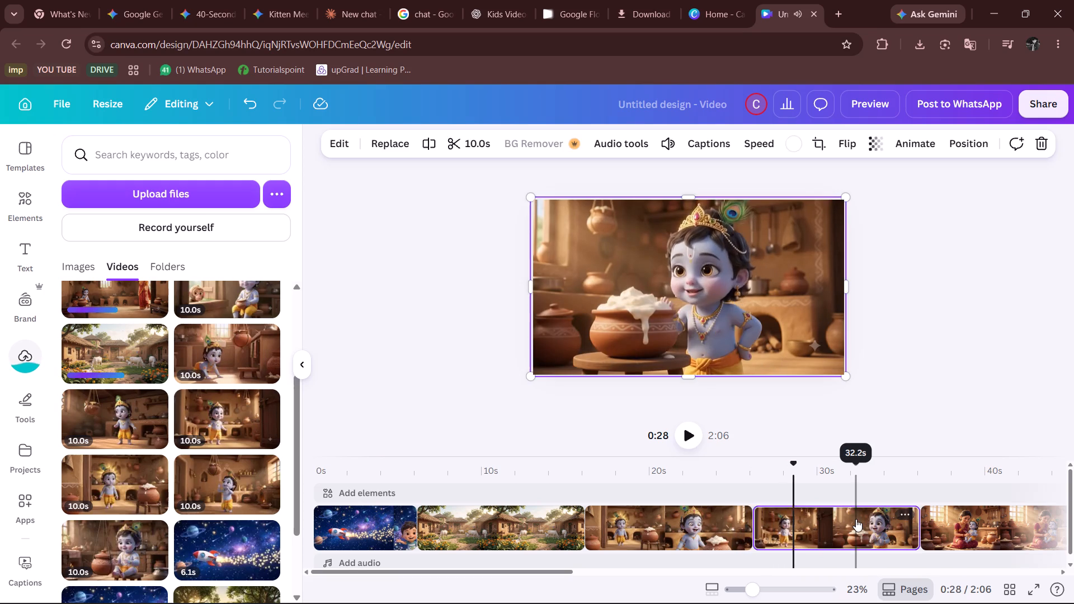
key(Delete)
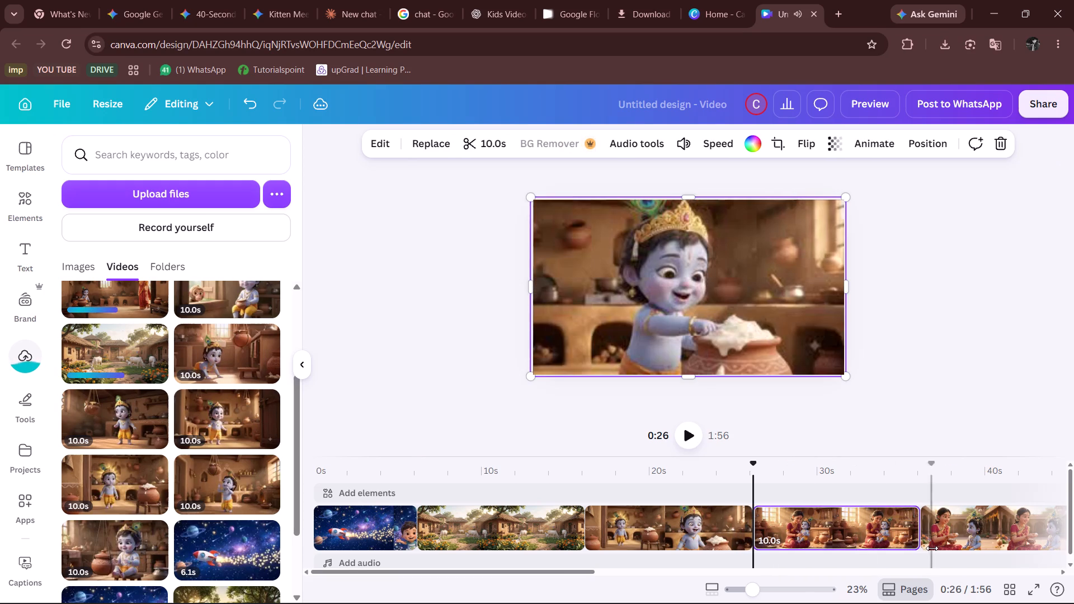
Move the 10.0s clip of Krishna reaching toward the hanging pot from about 1:44 to directly after the butter-pot clip, at about 0:26.
scroll(875, 518, left, 10)
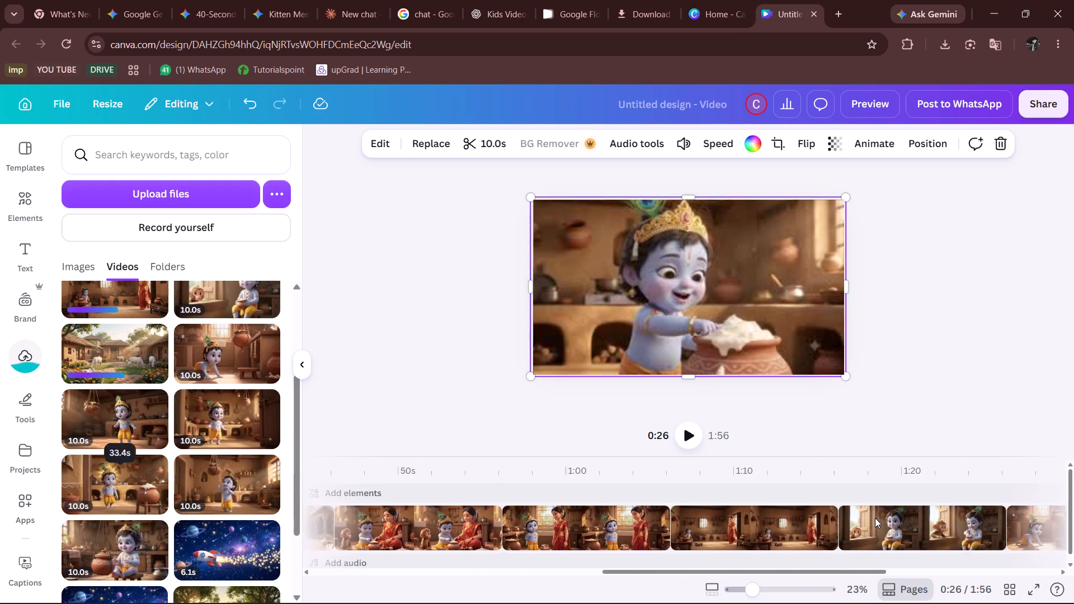
scroll(875, 518, left, 1)
click(935, 520)
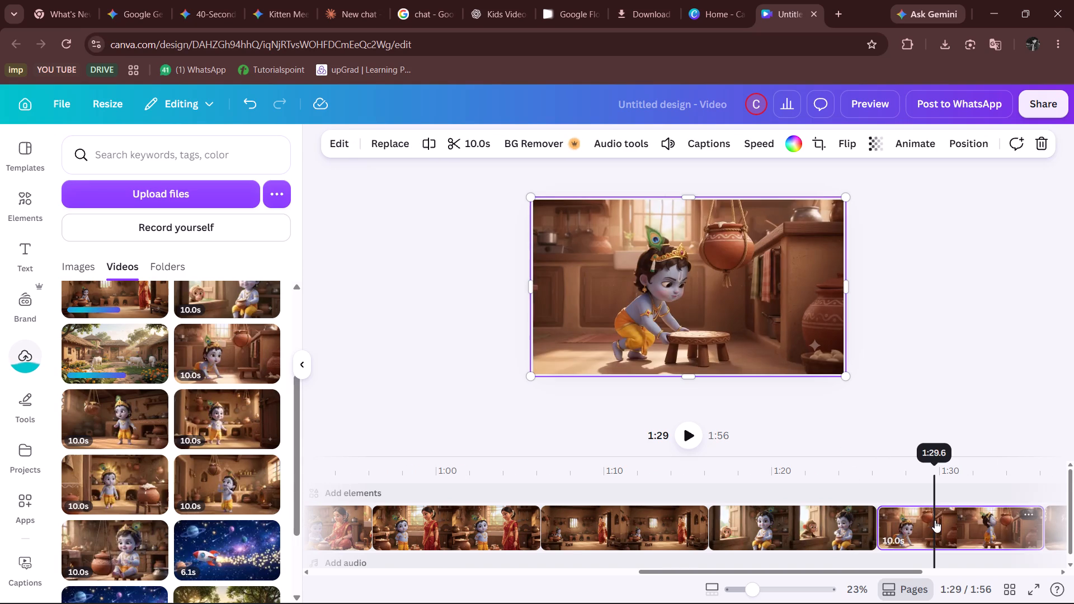
scroll(935, 520, left, 4)
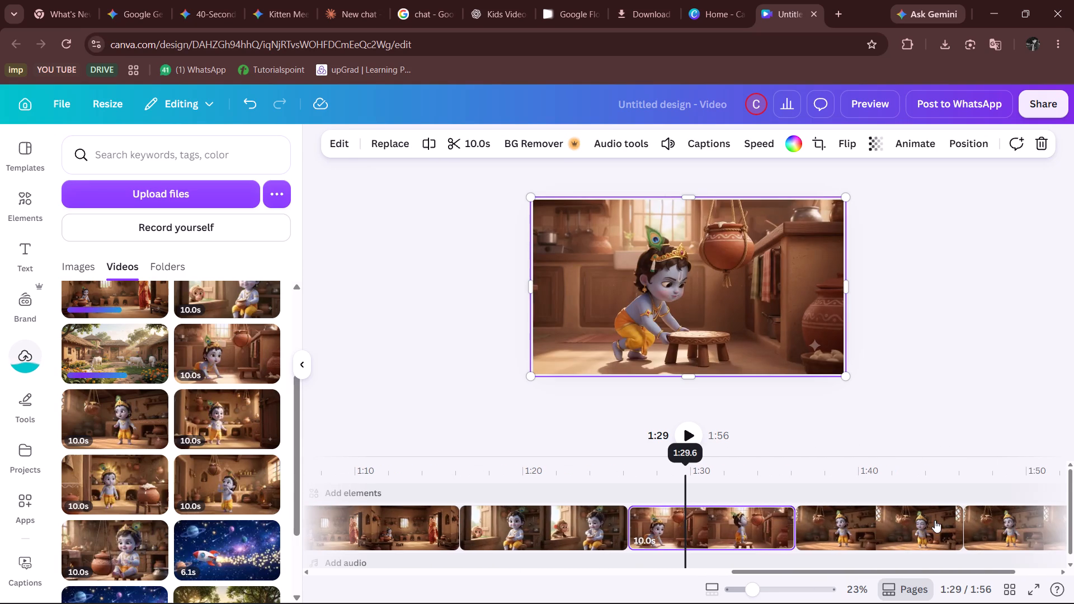
click(935, 520)
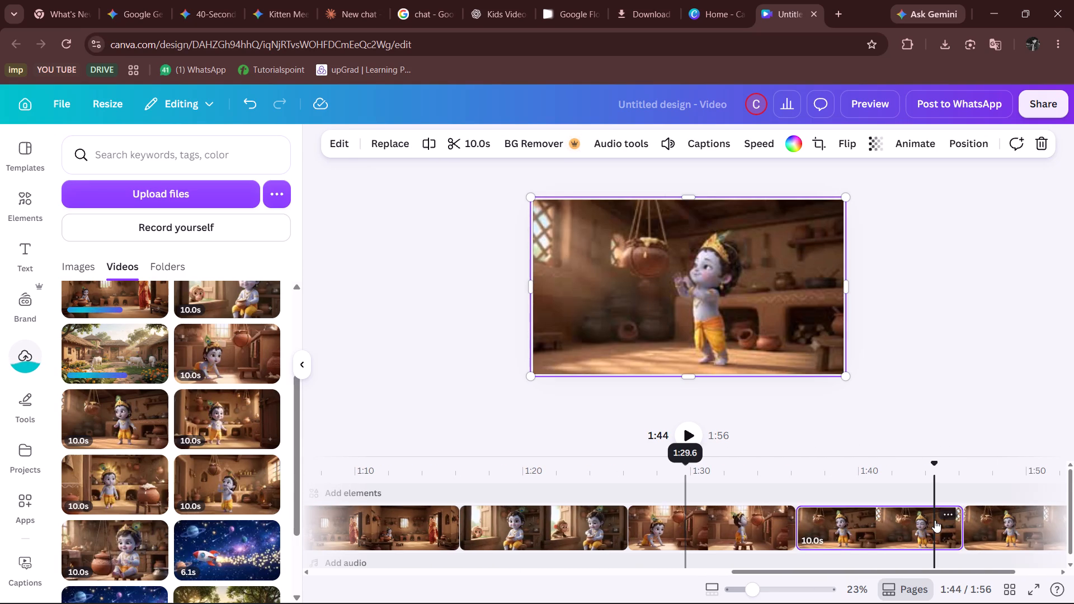
drag(935, 520, 321, 534)
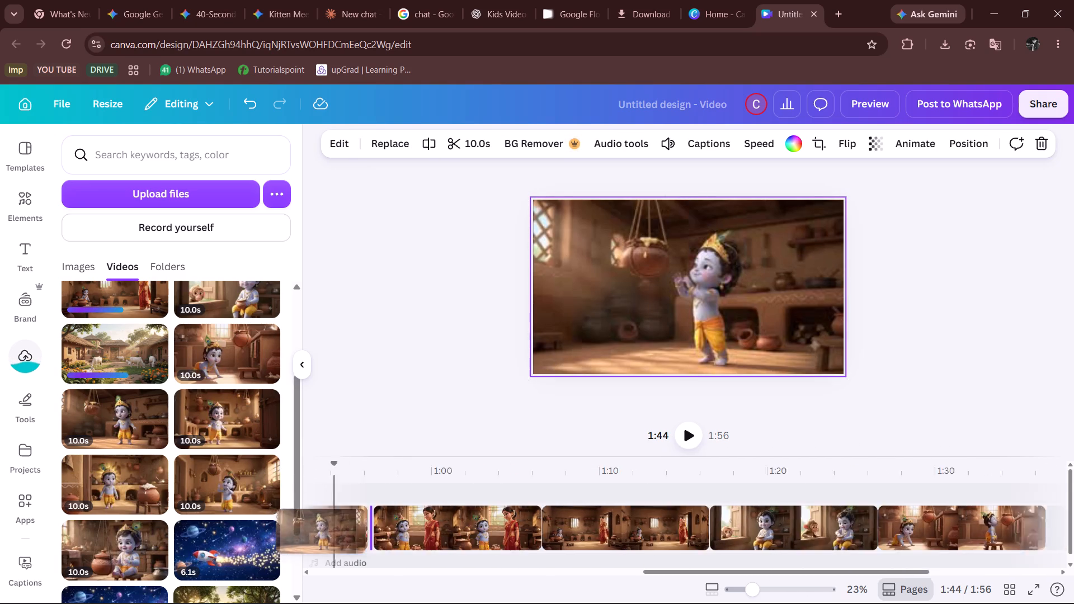
drag(321, 534, 252, 529)
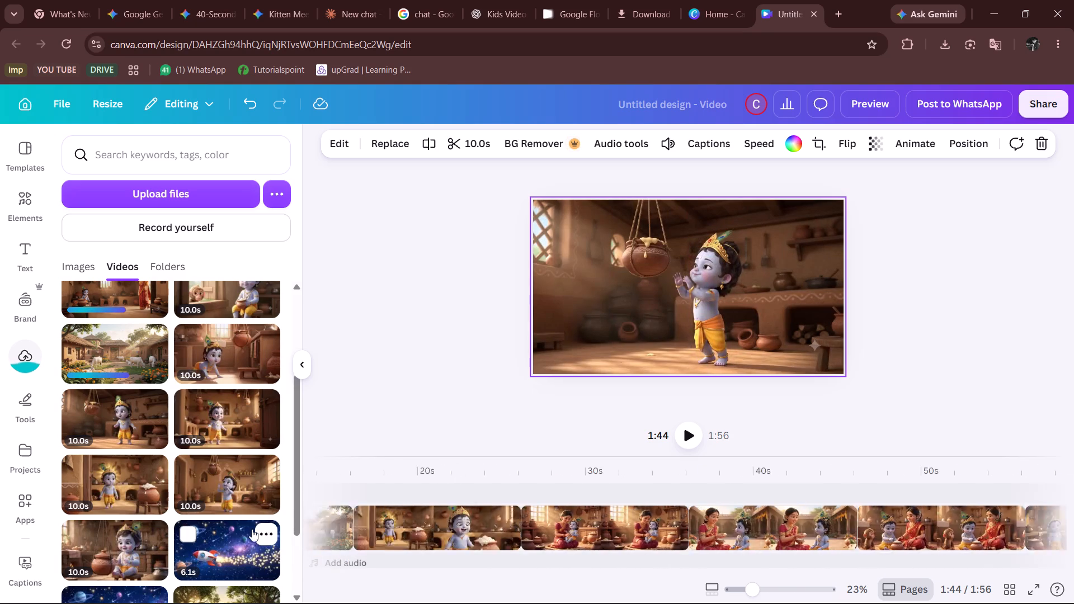
drag(252, 529, 828, 537)
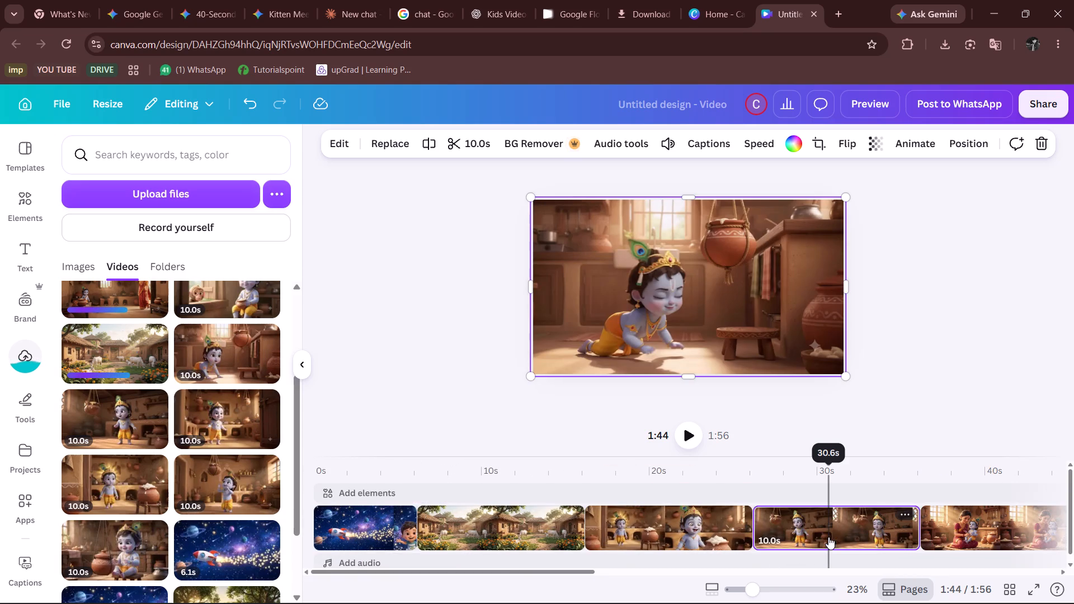
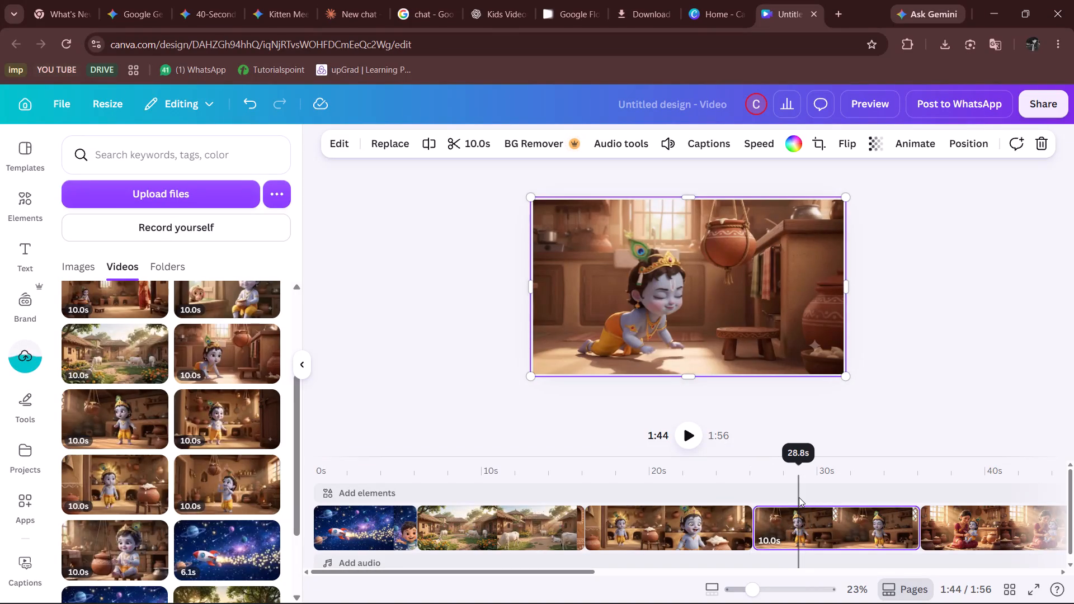
Delete the last 10.0s clip, showing Krishna reaching up to the hanging pot at about 1:48.
scroll(799, 497, left, 7)
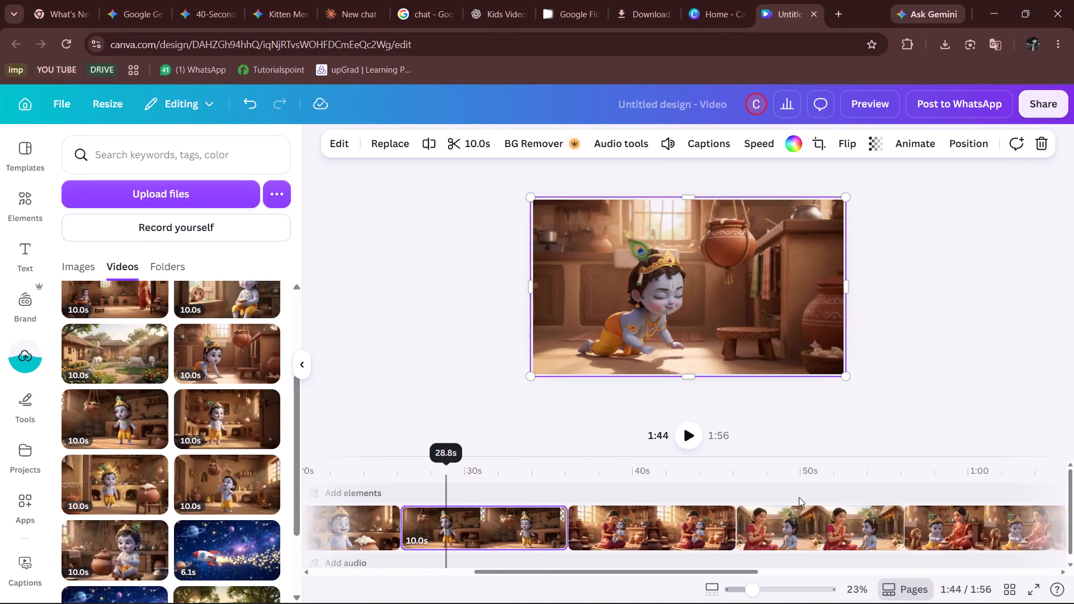
scroll(799, 497, left, 7)
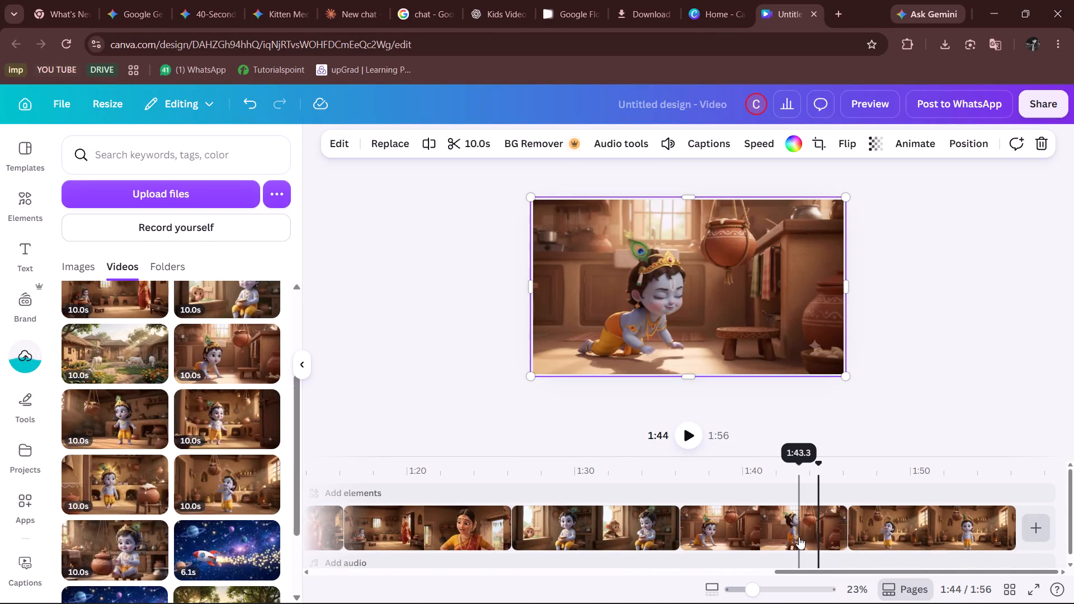
click(799, 537)
click(881, 531)
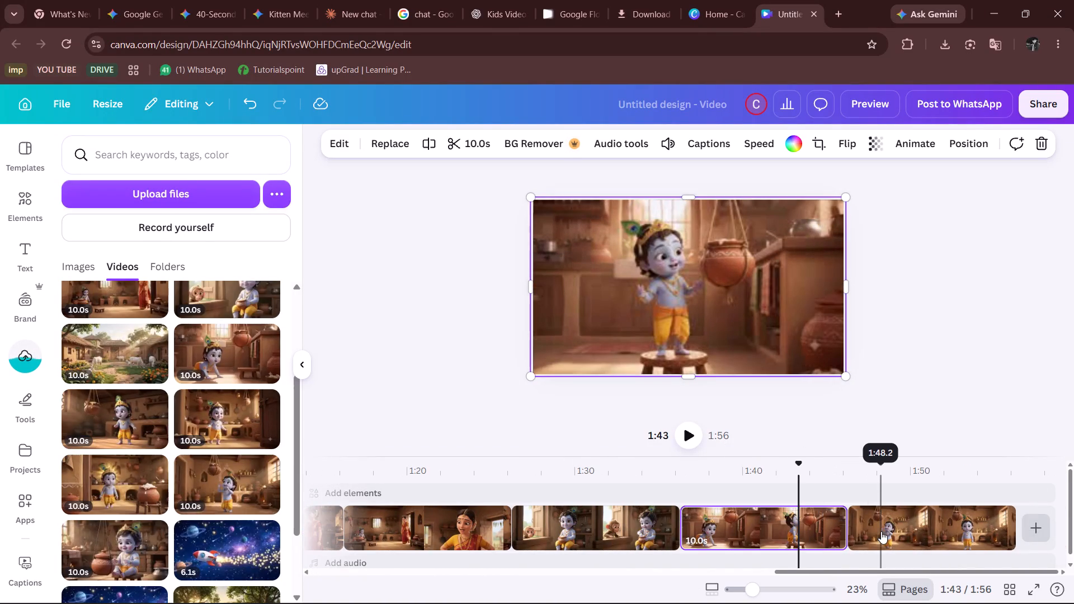
key(Delete)
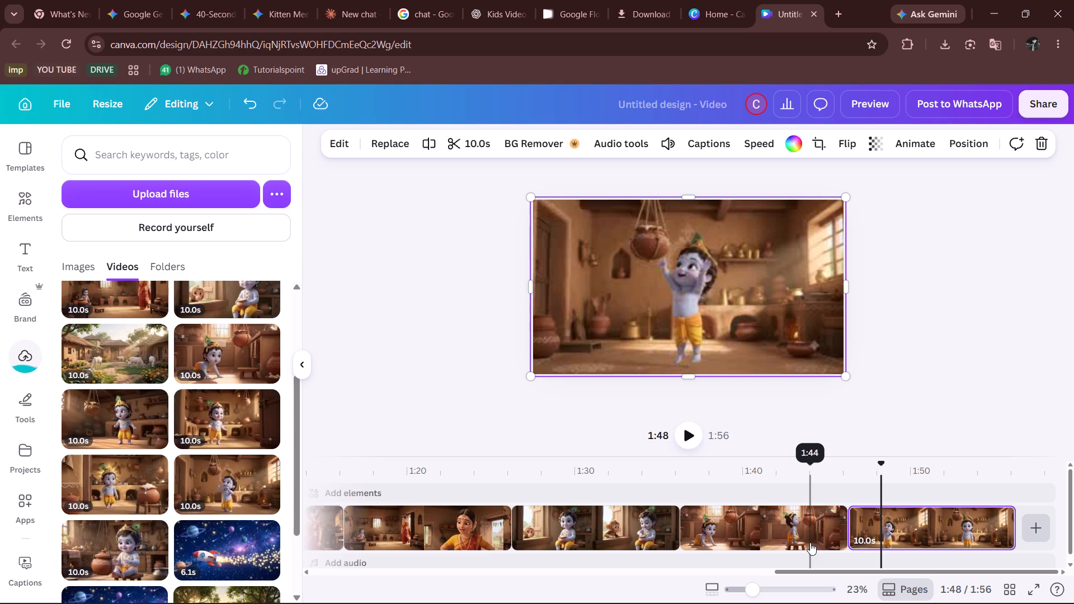
Move the 10.0s clip of Krishna crawling and standing on the stool from the end to about 0:36, directly after the hanging-pot clip.
drag(967, 507, 354, 483)
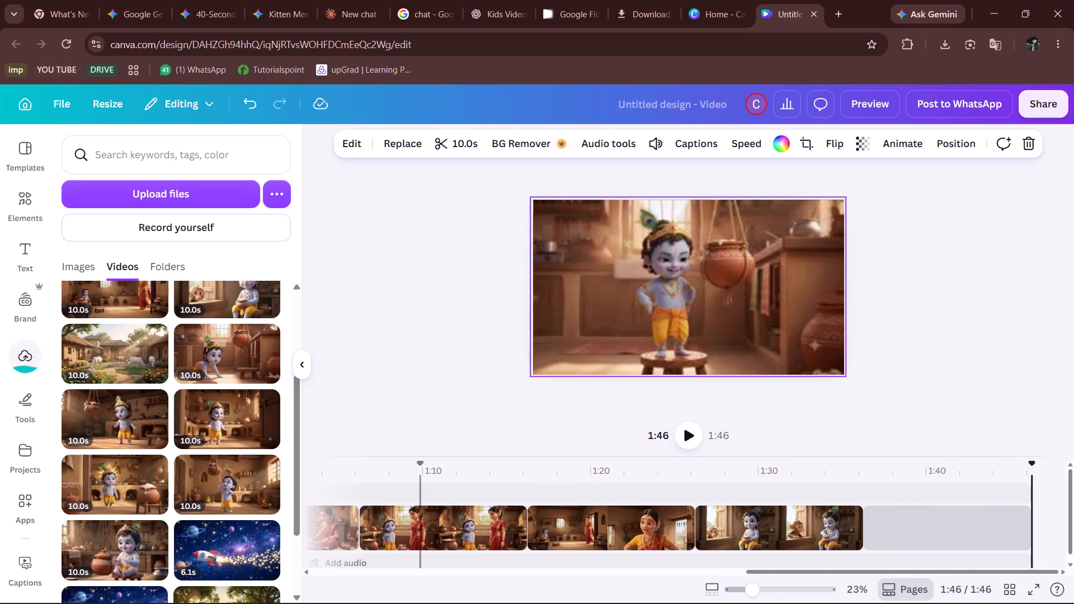
drag(354, 483, 571, 520)
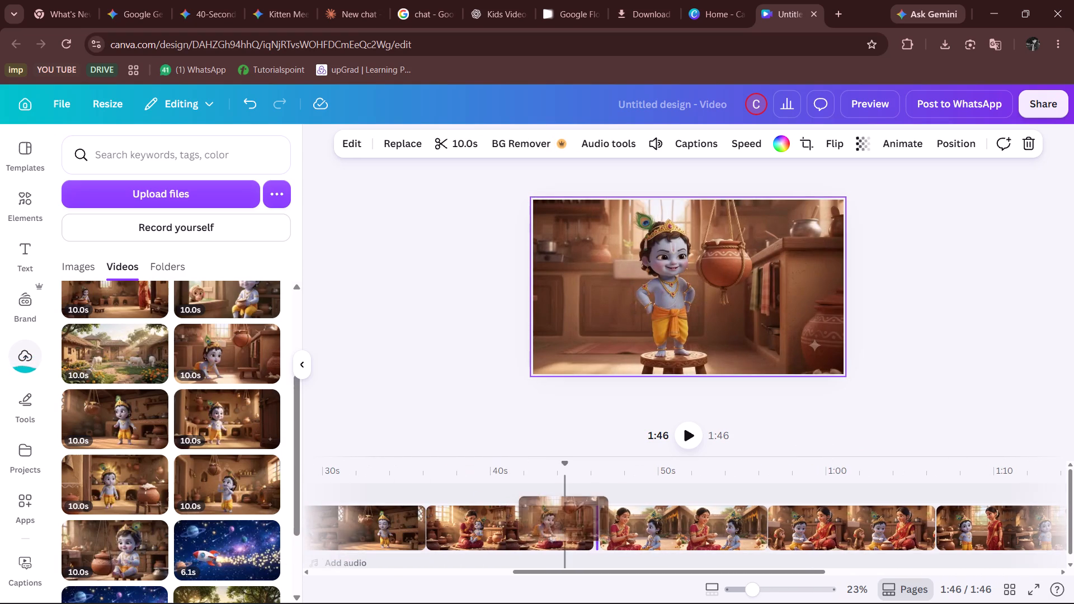
drag(571, 520, 515, 527)
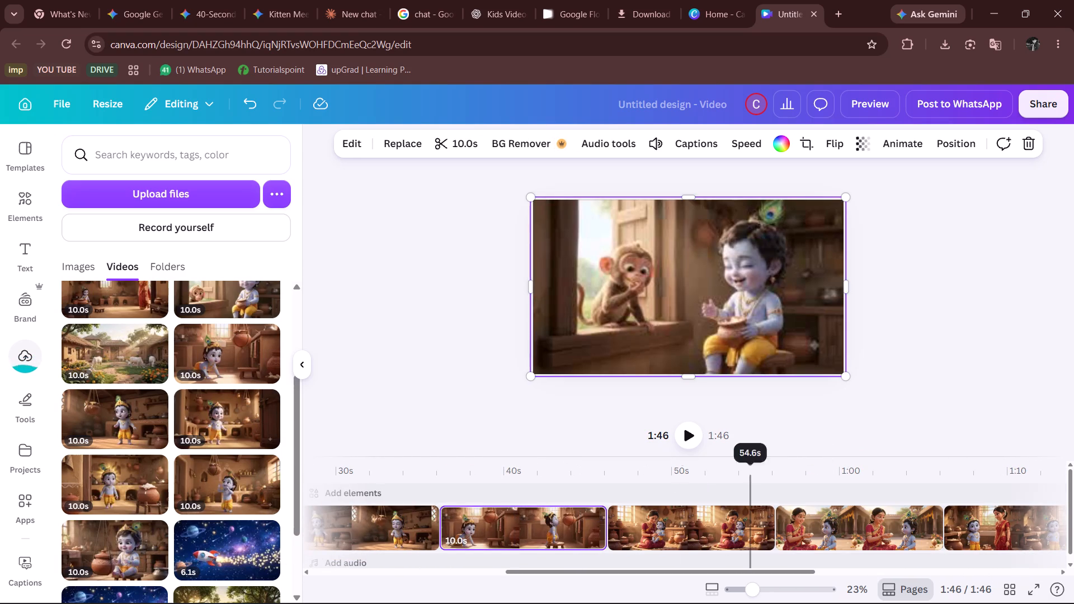
Move the 10.0s clip of Krishna eating butter beside the monkey from the end to about 0:46, directly after the stool clip.
scroll(878, 507, left, 5)
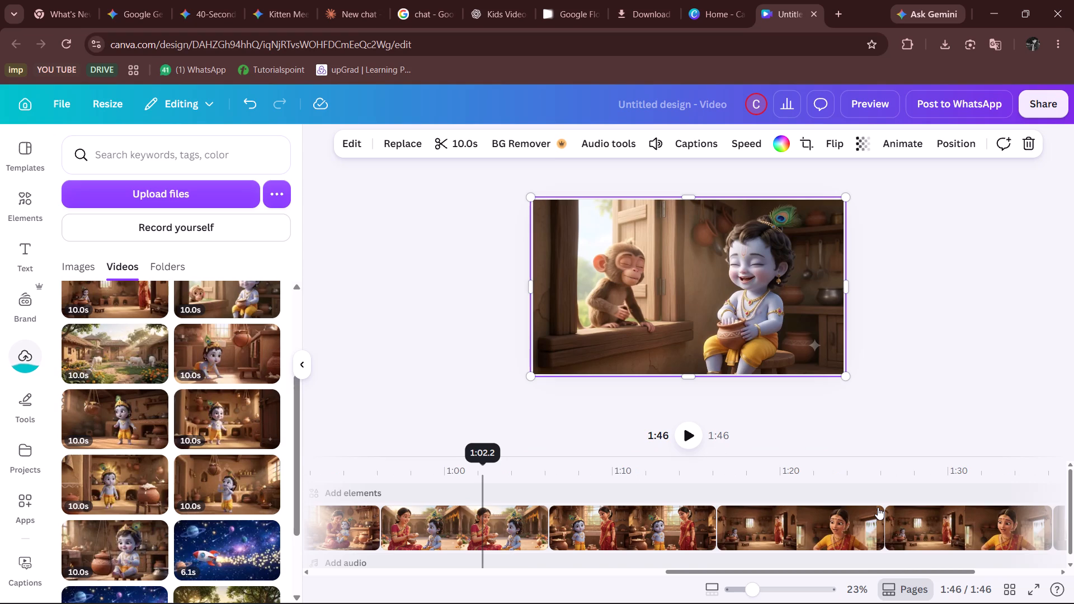
scroll(878, 507, left, 5)
triple_click(882, 518)
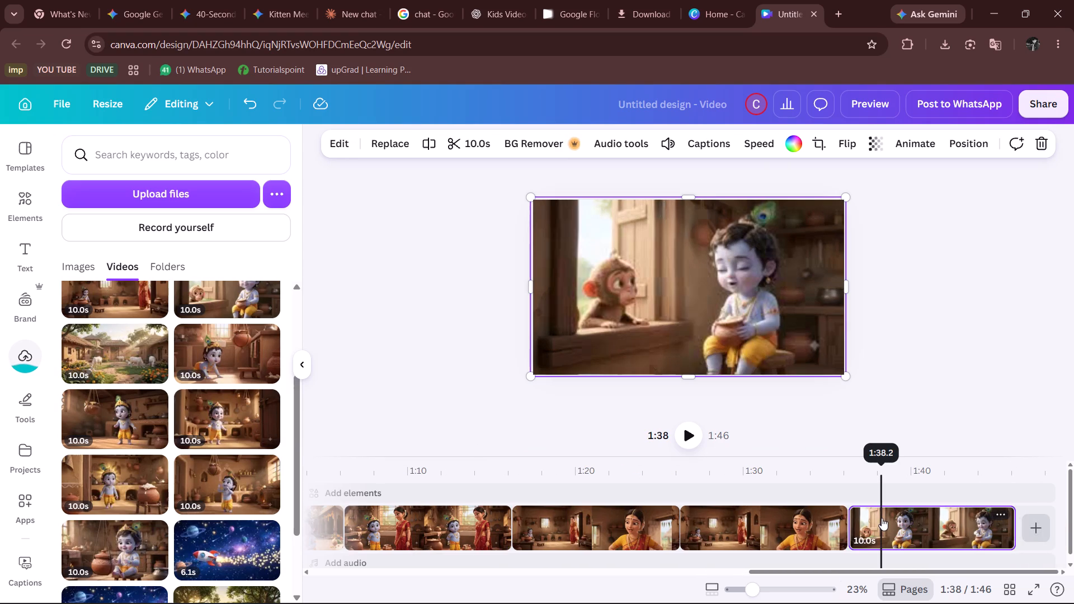
drag(882, 518, 628, 539)
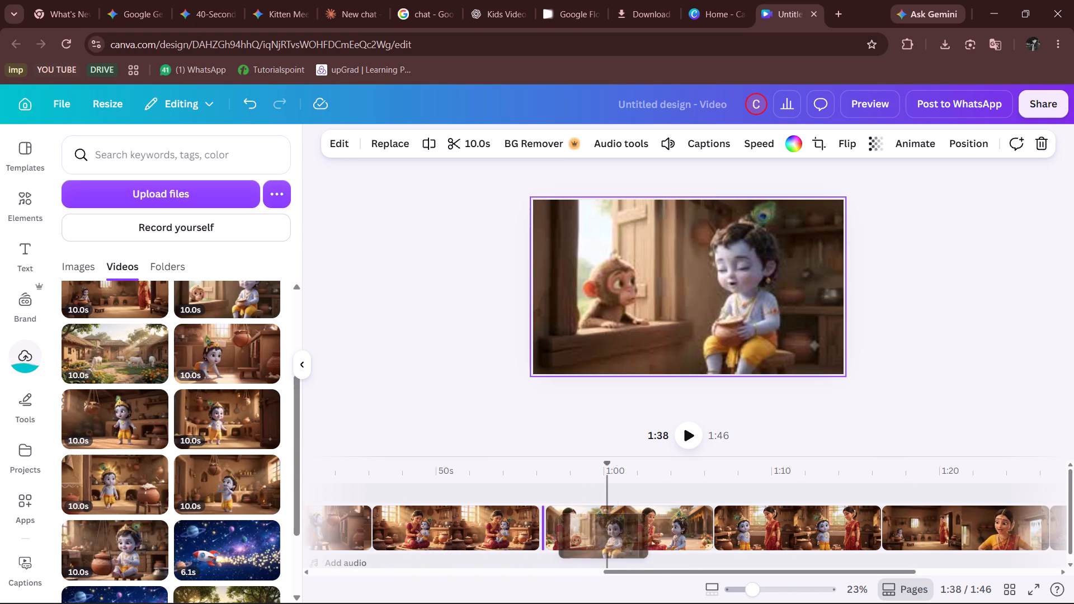
drag(628, 539, 628, 532)
drag(753, 534, 682, 535)
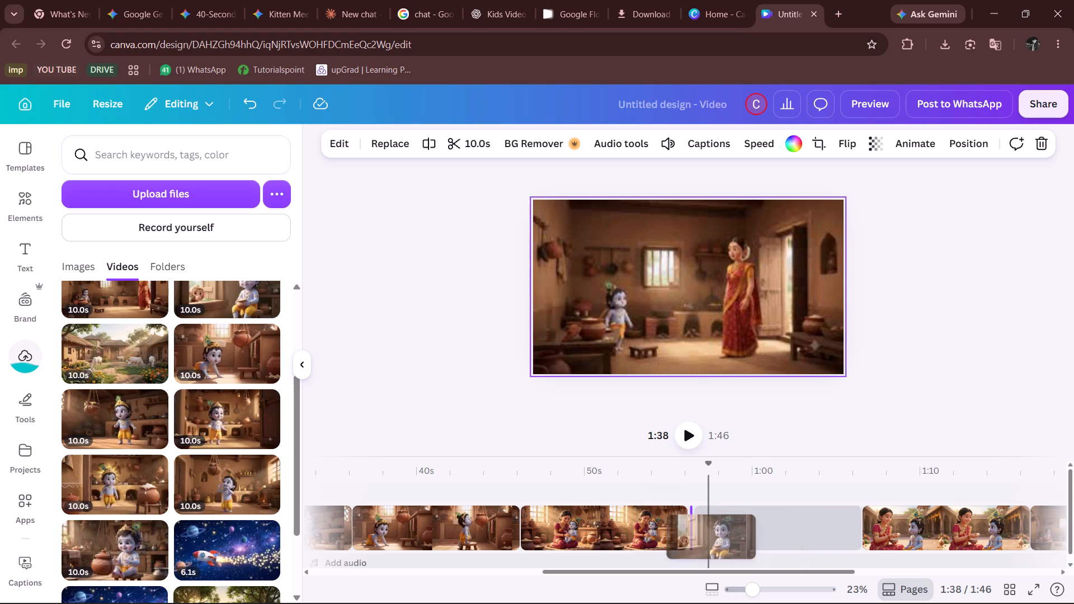
drag(682, 535, 579, 522)
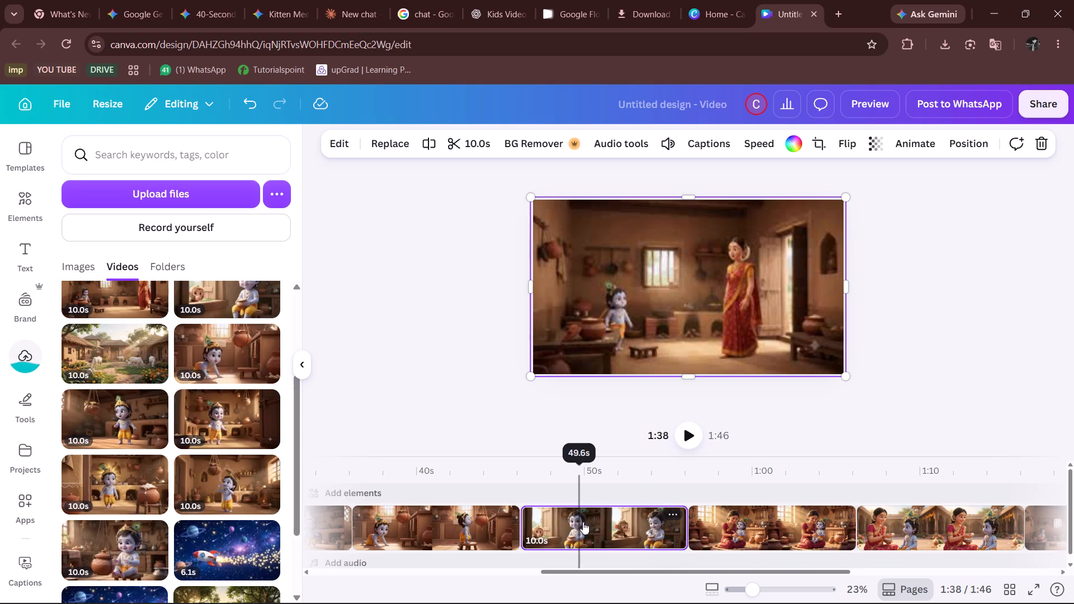
Play the video full screen from the start through the village courtyard into the butter-pot clip at 0:19, and exit full screen.
scroll(477, 540, right, 9)
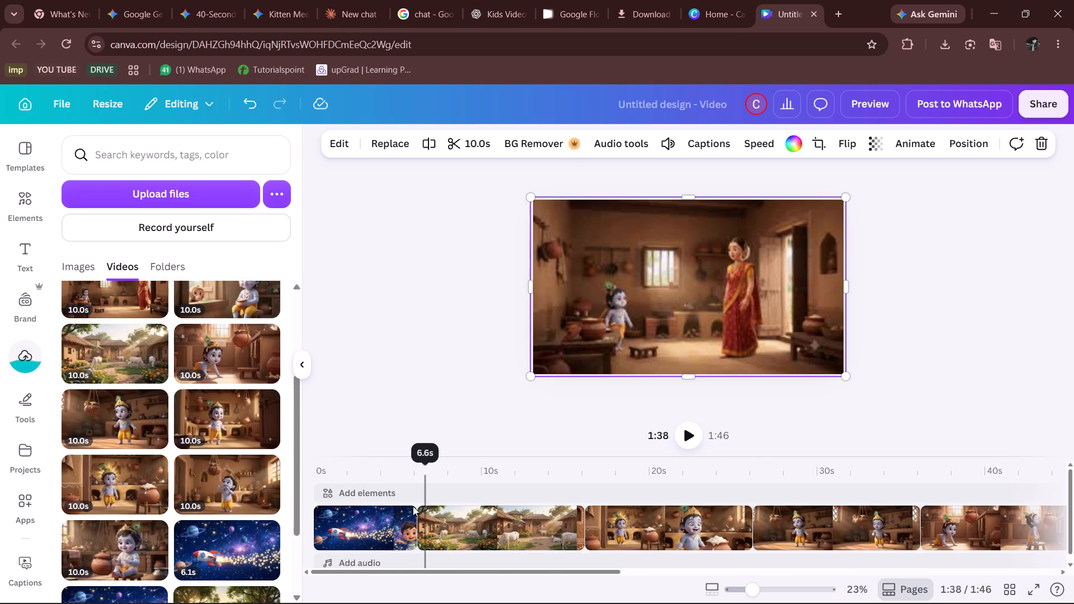
click(320, 478)
click(694, 443)
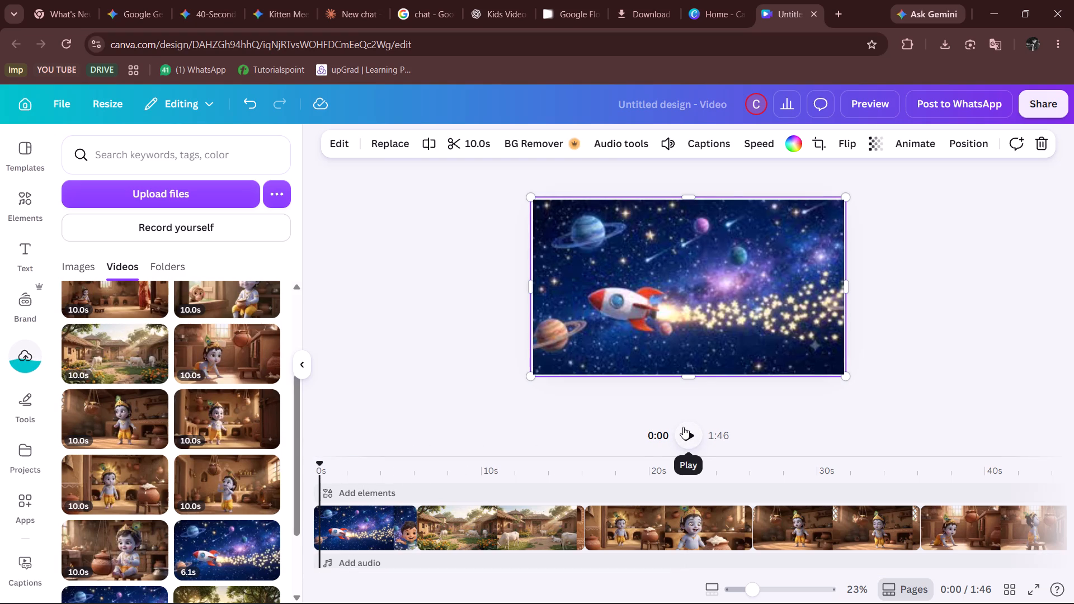
click(683, 427)
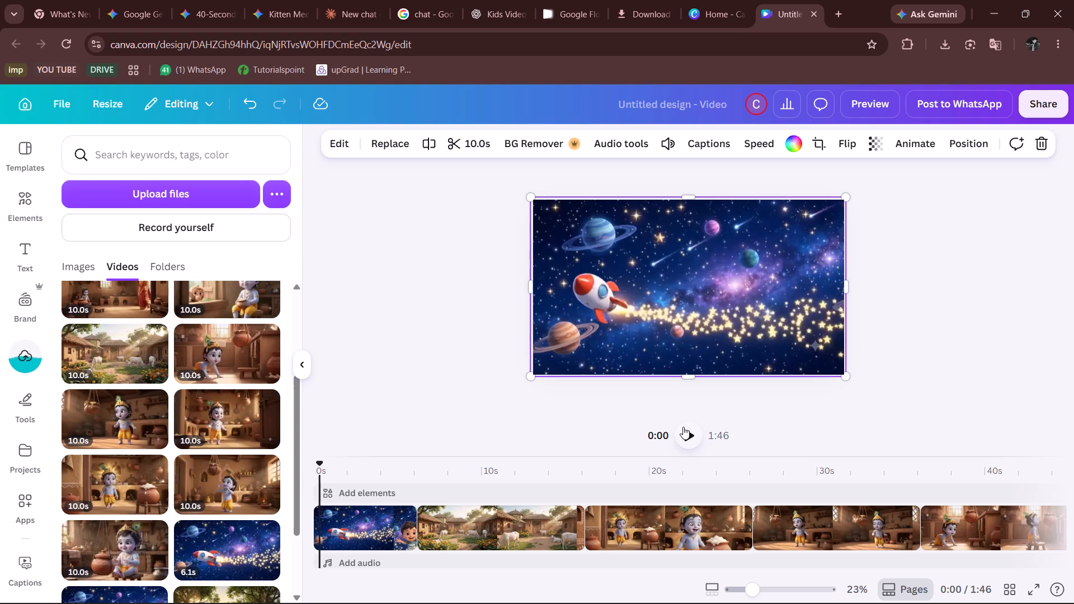
click(683, 427)
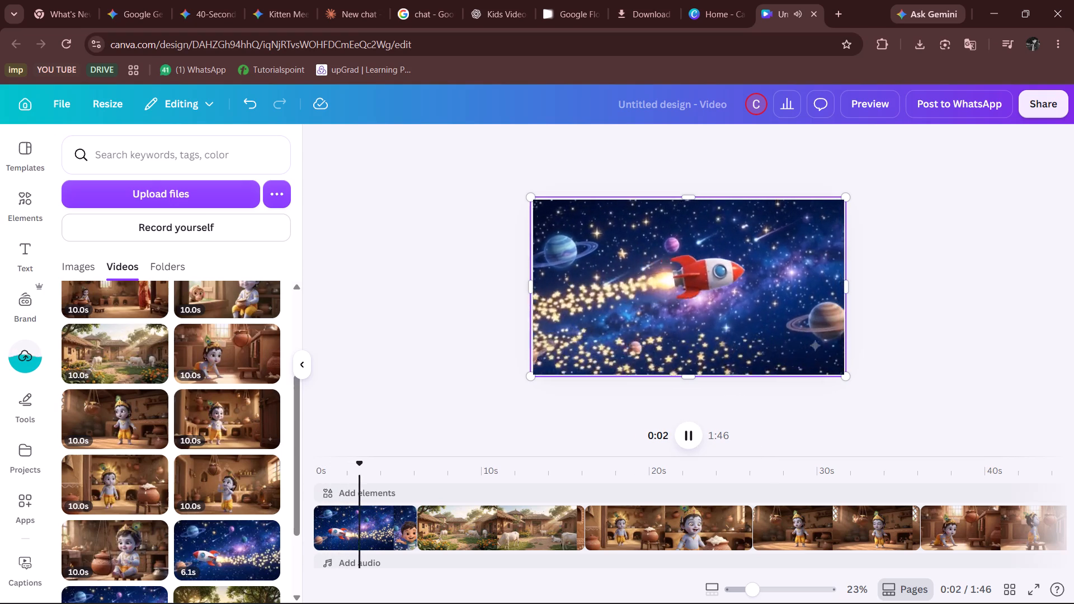
click(1037, 588)
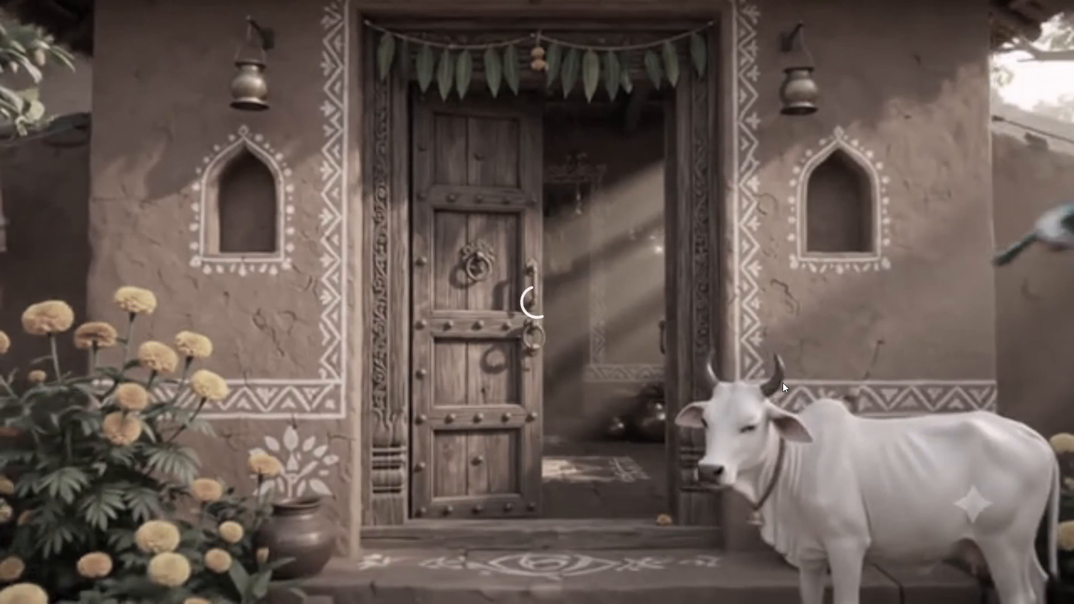
key(Left)
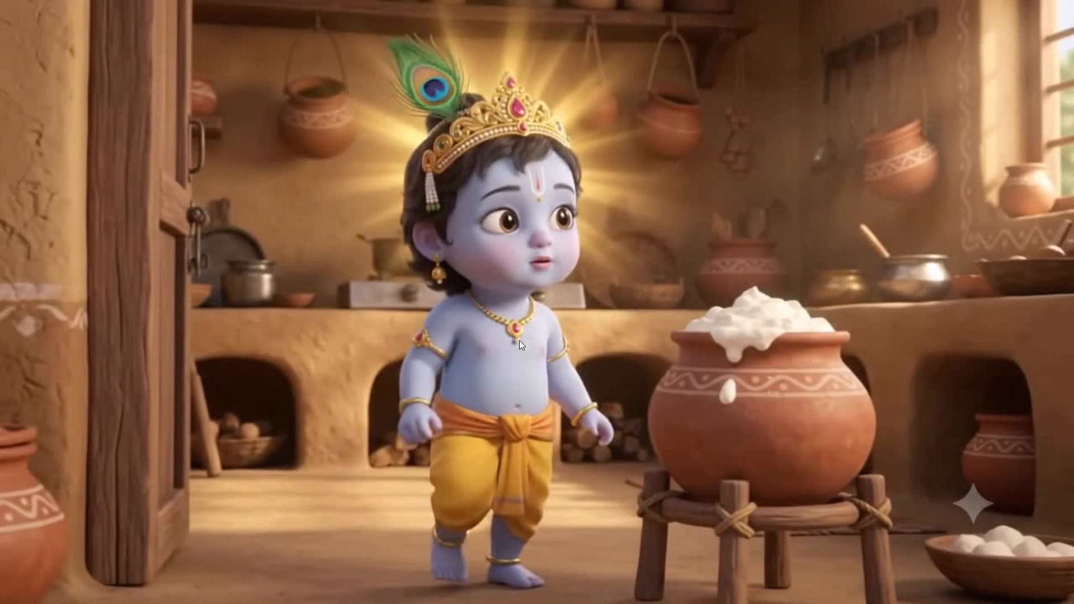
click(404, 152)
key(Escape)
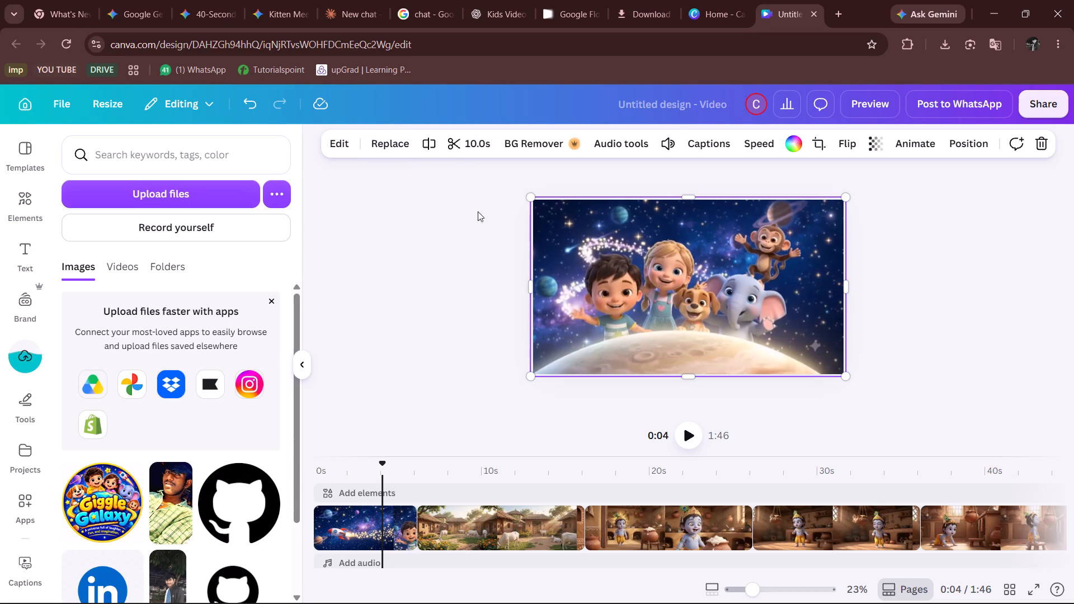
Move the 10.0s clip of the mother holding Krishna among the kitchen butter pots from about 1:00 to the end of the timeline.
scroll(536, 500, left, 6)
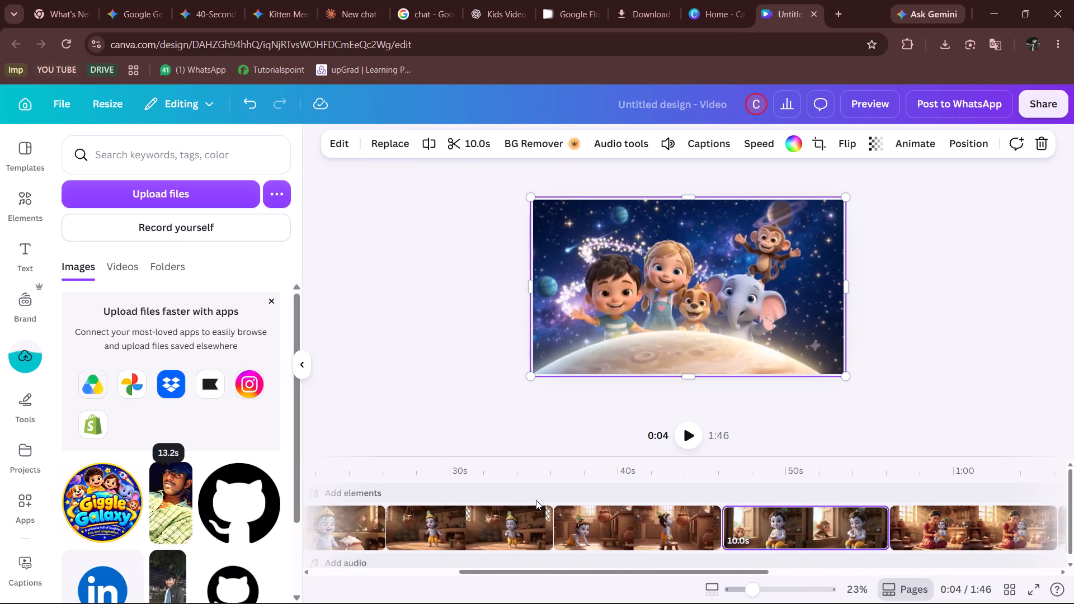
scroll(536, 500, left, 4)
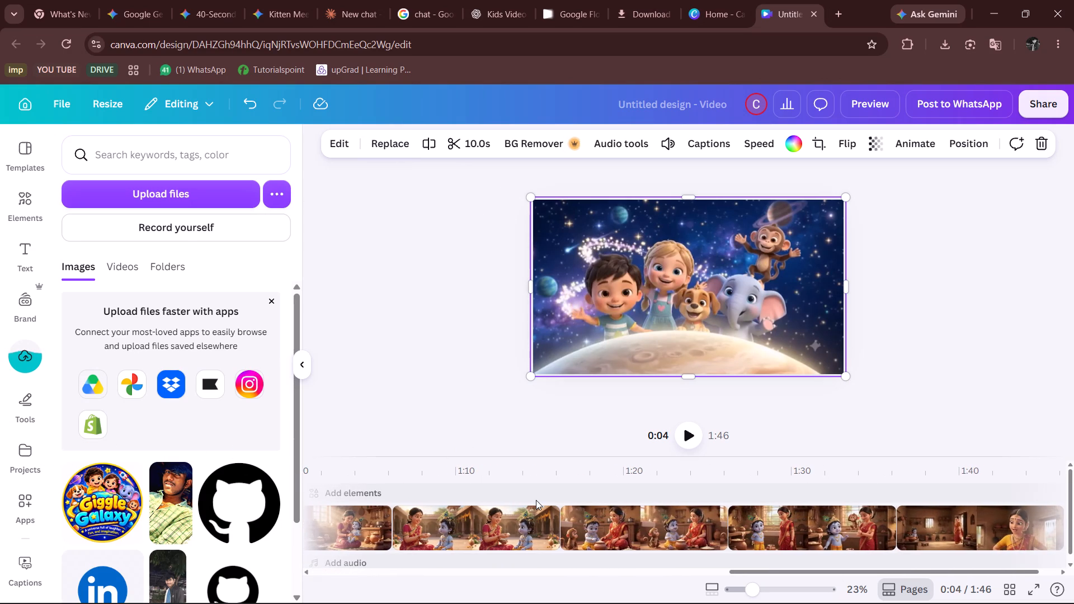
scroll(490, 524, right, 3)
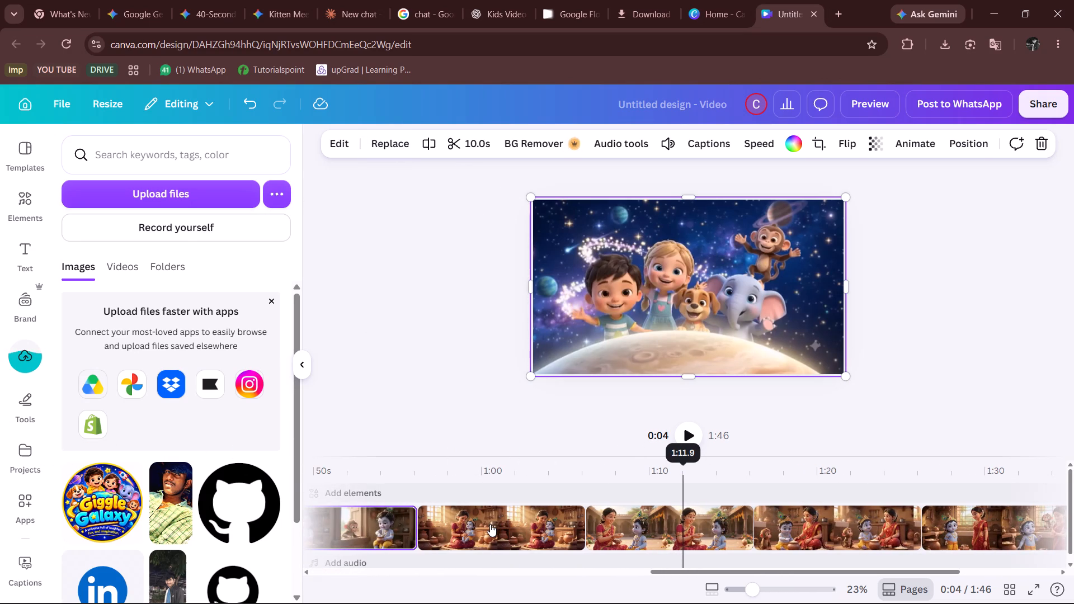
click(490, 524)
drag(490, 524, 913, 523)
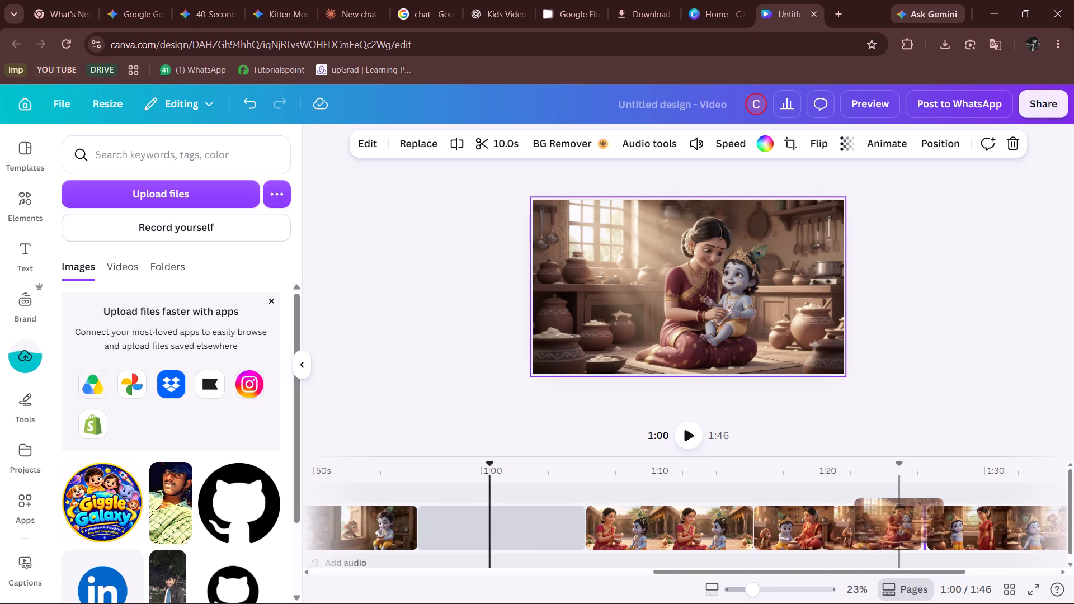
drag(913, 523, 955, 526)
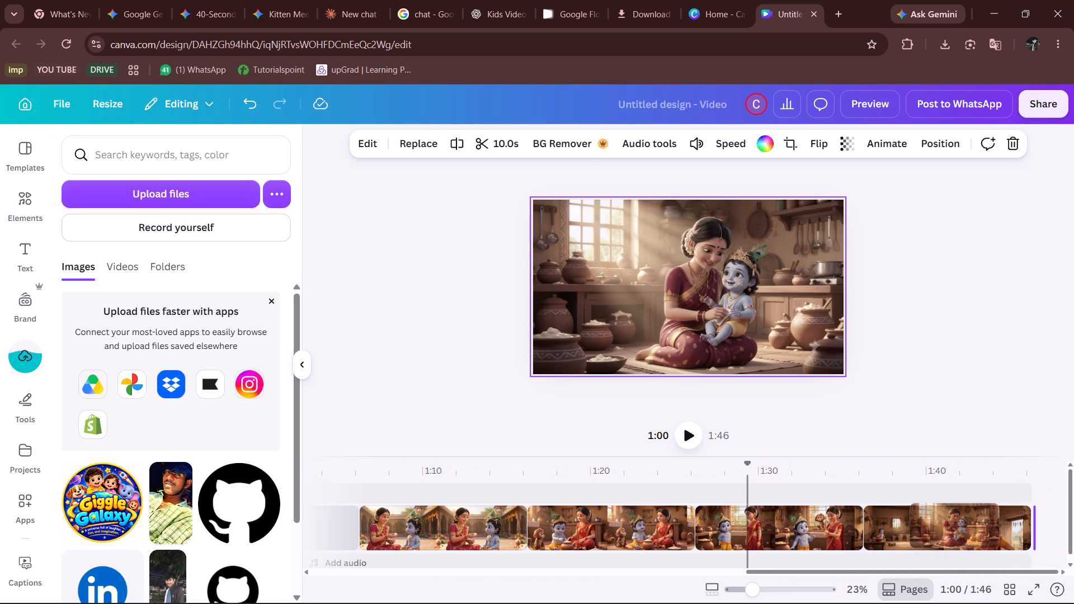
drag(955, 526, 1009, 519)
Move the 10.0s clip of the surprised mother entering the kitchen to about 0:56, directly after the monkey clip.
drag(801, 525, 713, 516)
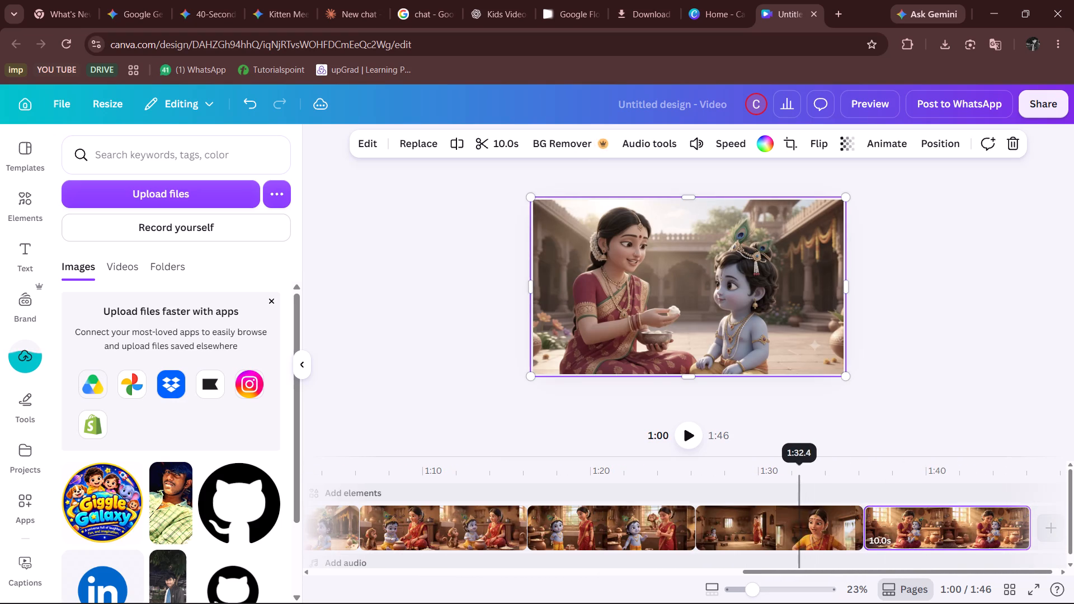
drag(713, 516, 475, 540)
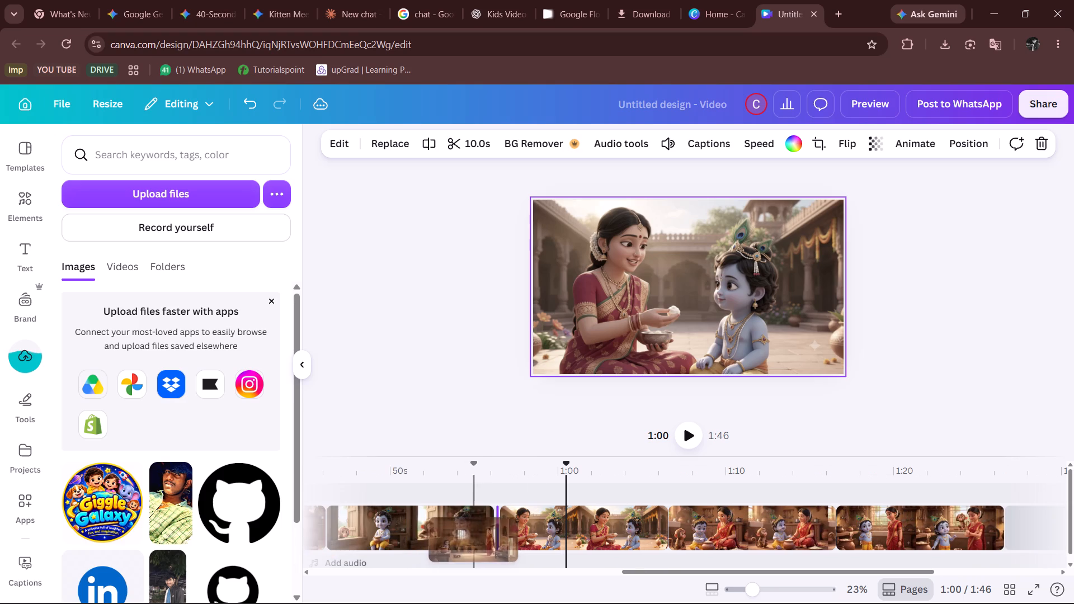
drag(475, 540, 525, 528)
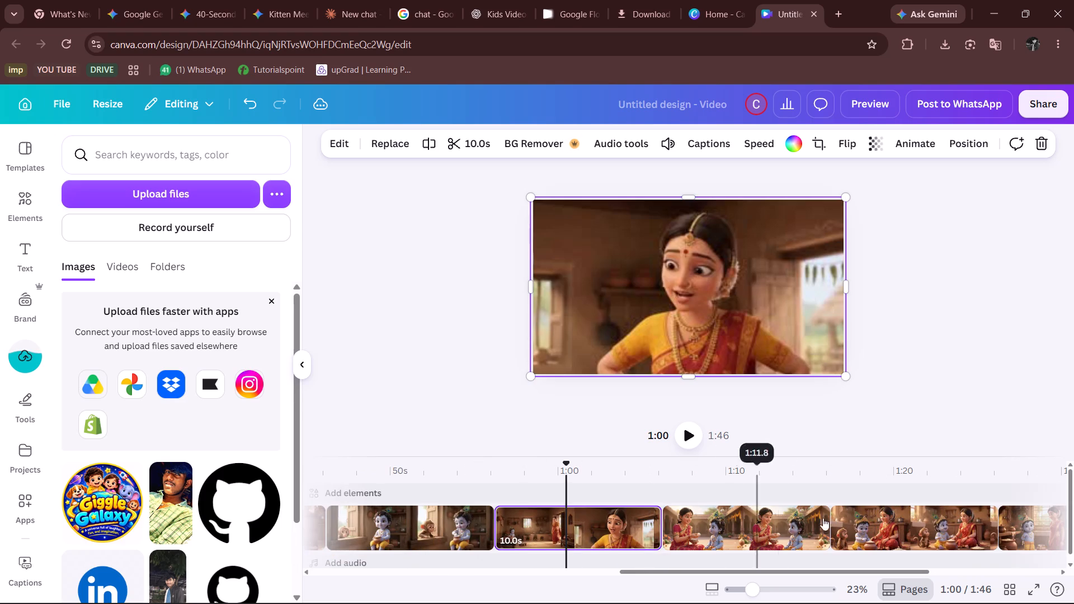
Move the 10.0s clip of the mother and Krishna seated together from about 1:20 to directly before the courtyard feeding clip, at about 1:06.
drag(889, 525, 761, 528)
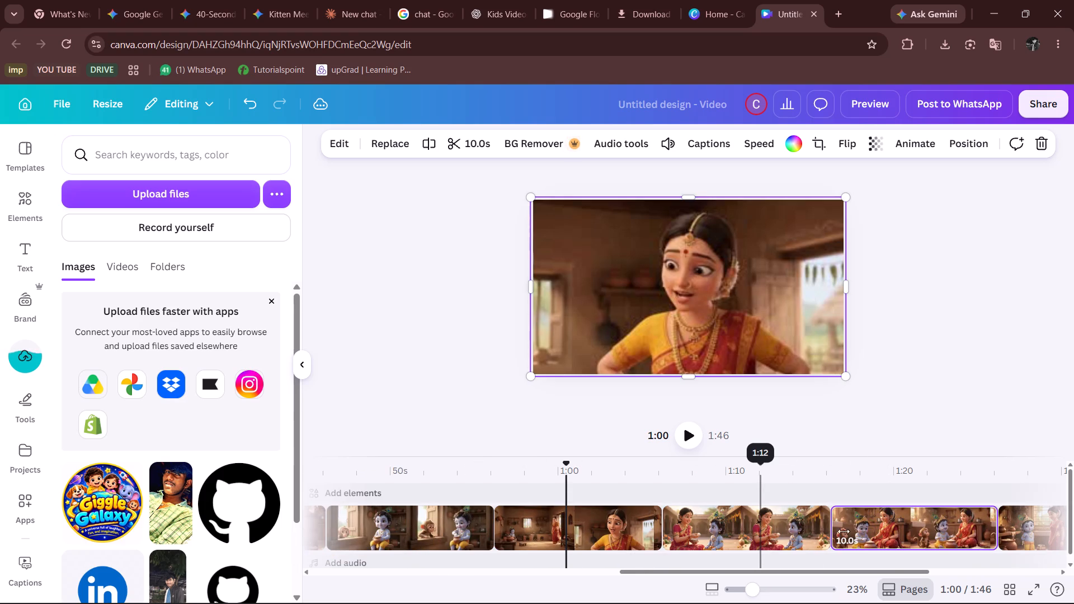
drag(909, 527, 770, 523)
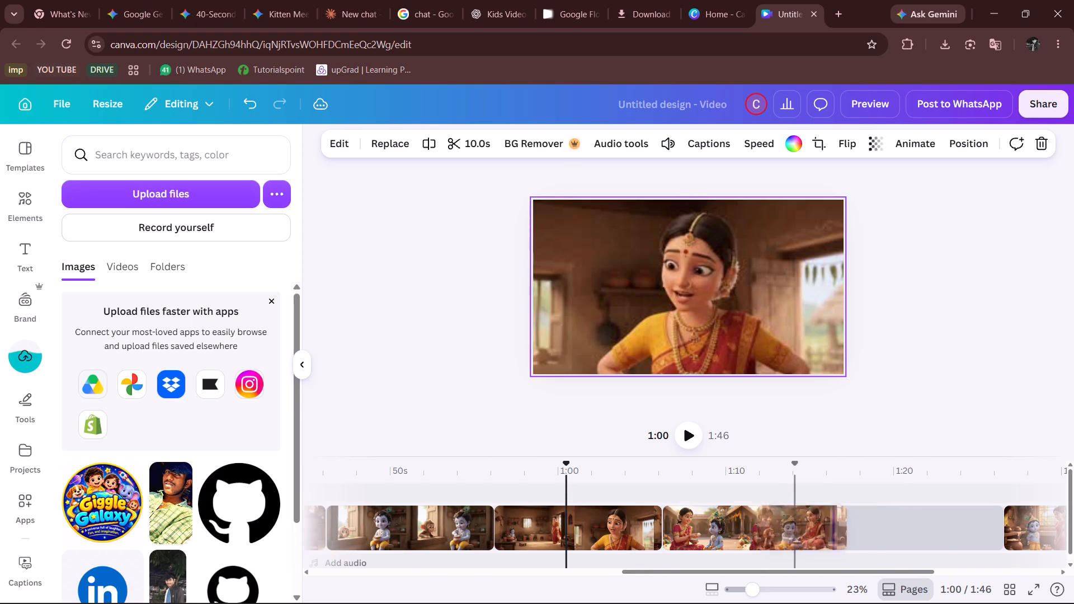
drag(770, 523, 710, 527)
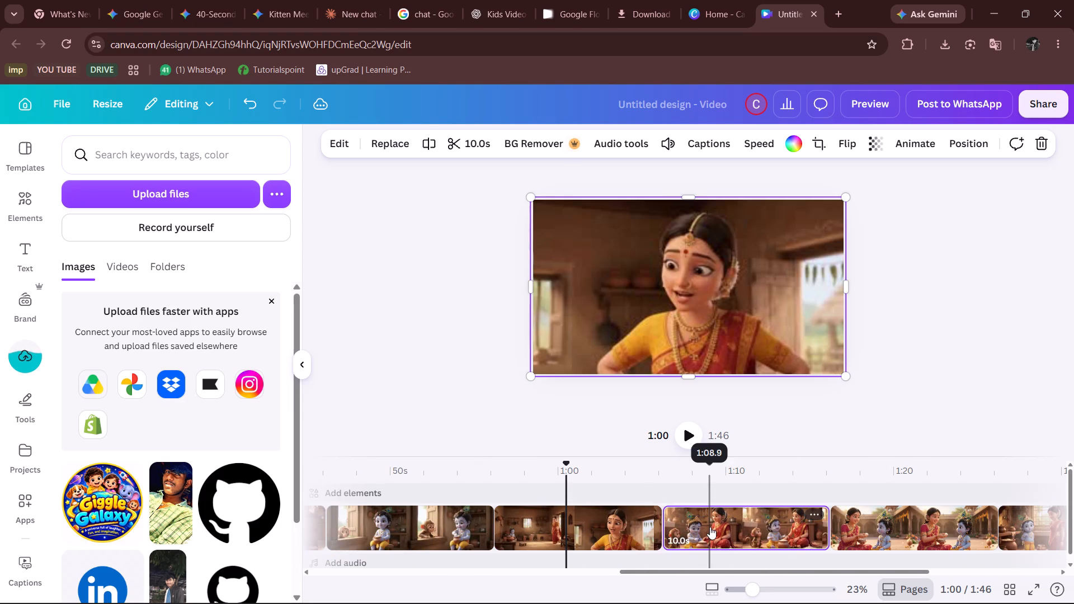
Move the 10.0s clip of the mother feeding Krishna in the courtyard to the end of the timeline.
scroll(745, 523, left, 2)
drag(745, 523, 1009, 539)
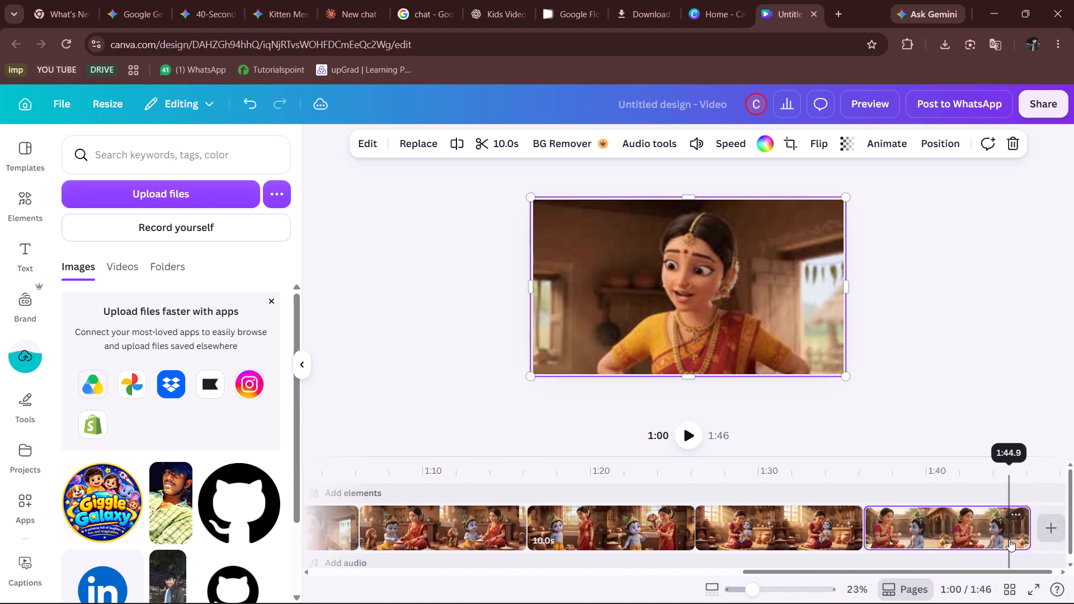
Review the reordered video full screen from the rocket intro into the village courtyard clip, skipping back during playback.
scroll(808, 526, right, 14)
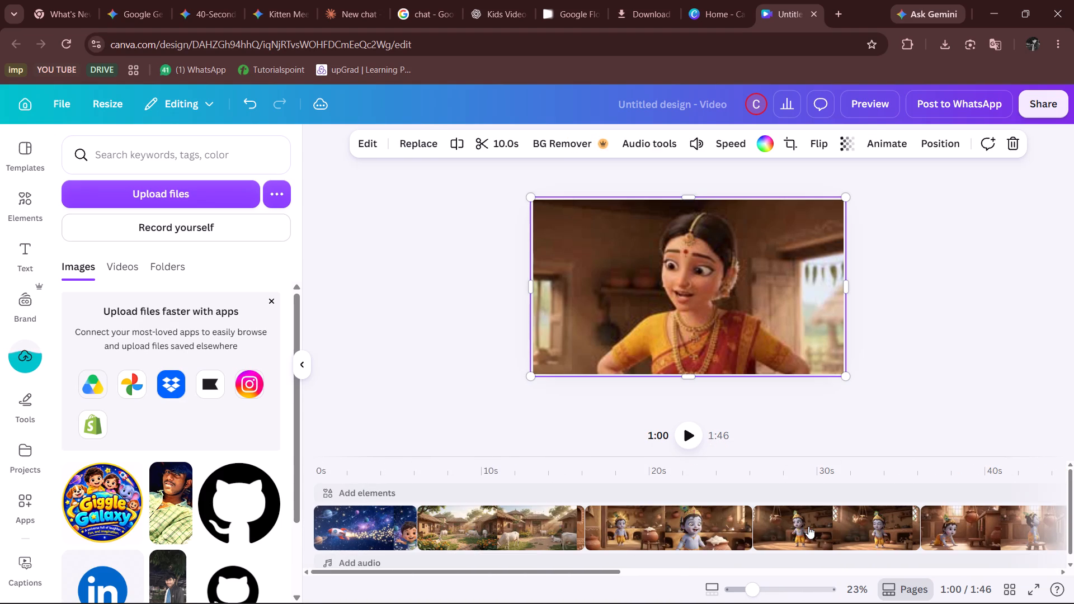
click(324, 487)
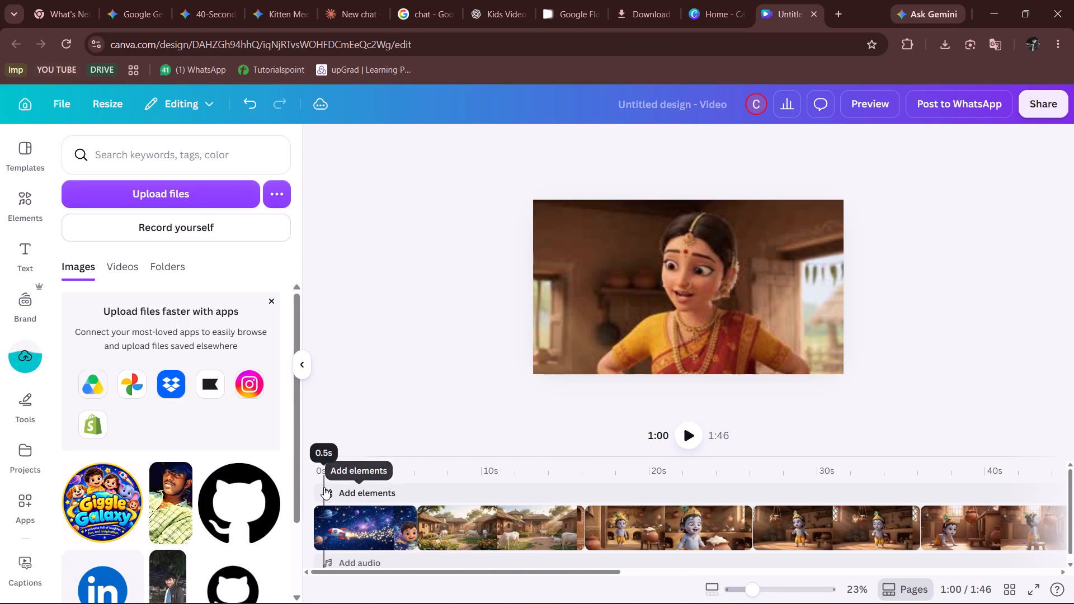
click(439, 389)
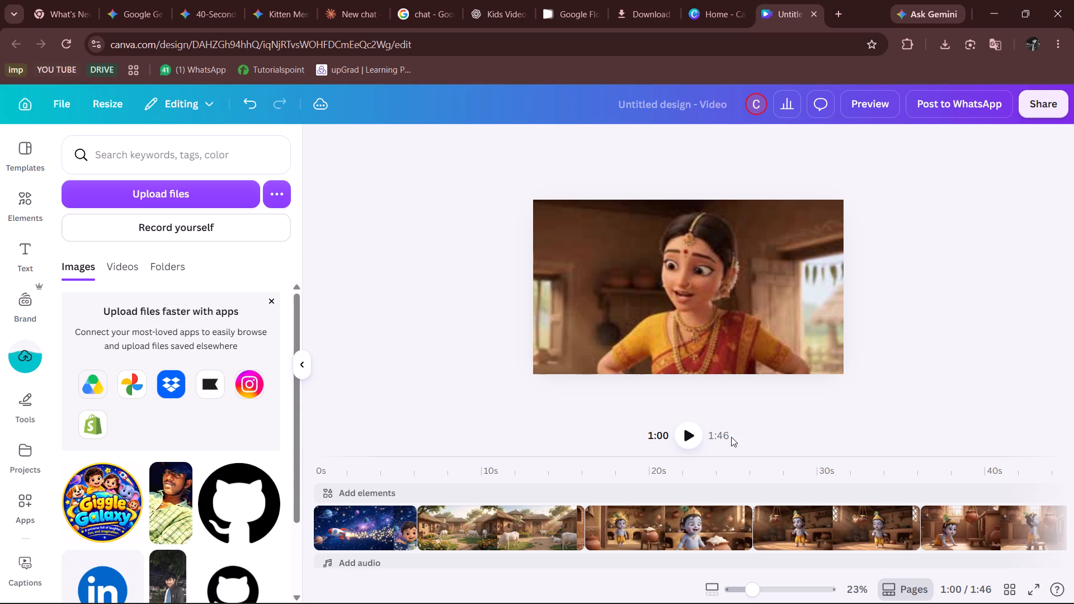
click(687, 438)
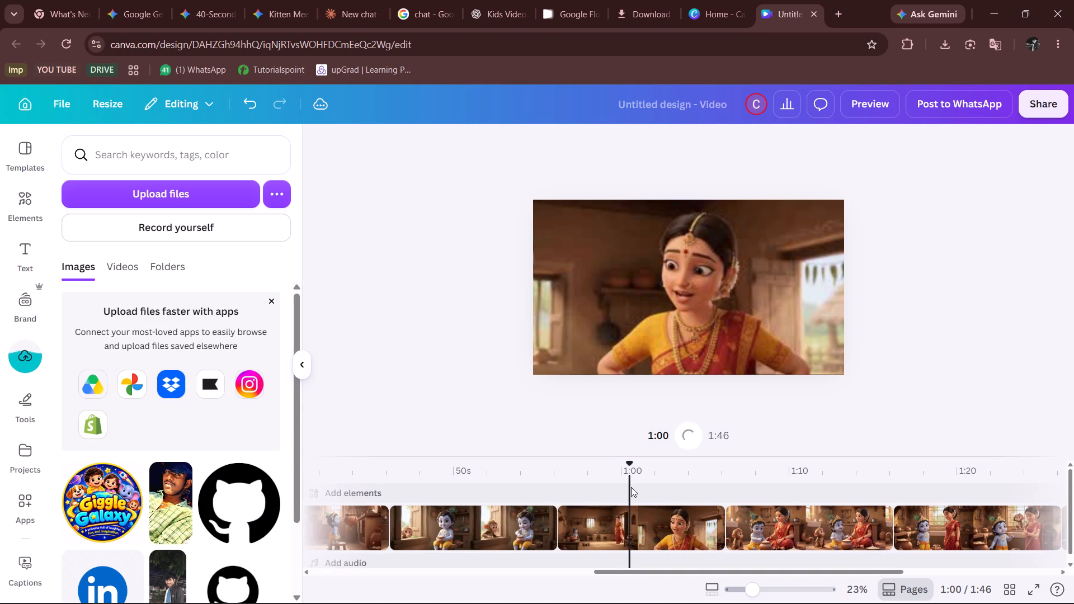
drag(629, 487, 292, 493)
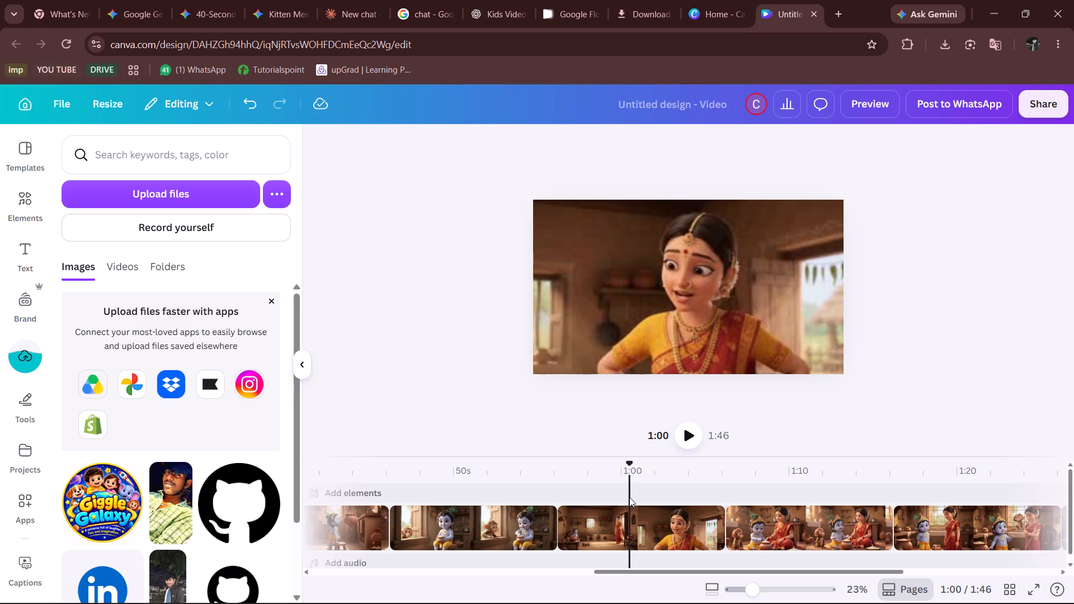
click(1042, 584)
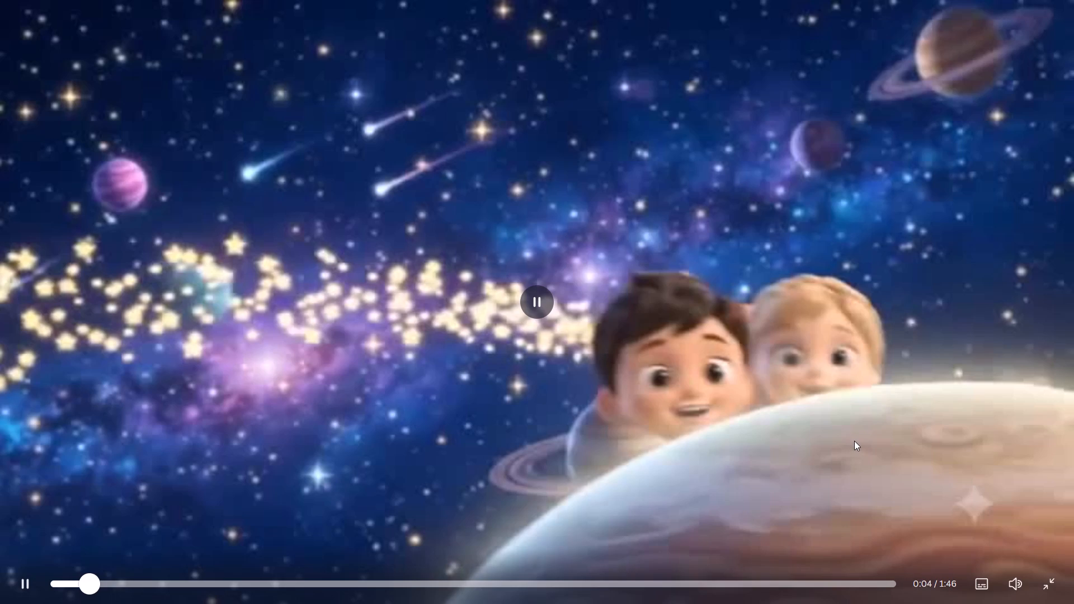
key(Left)
key(Left)
key(Left)
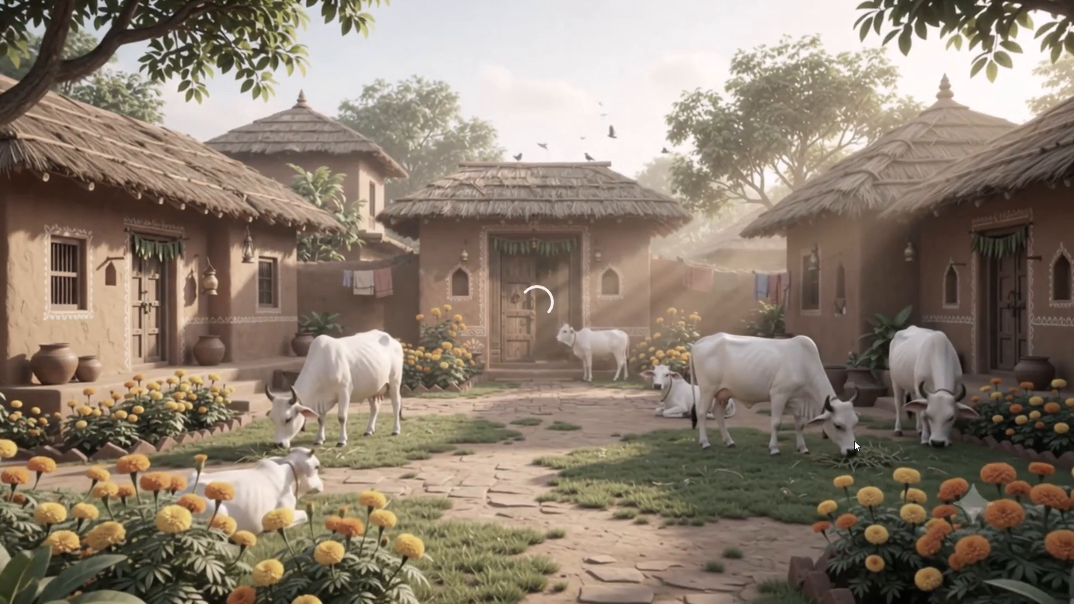
key(space)
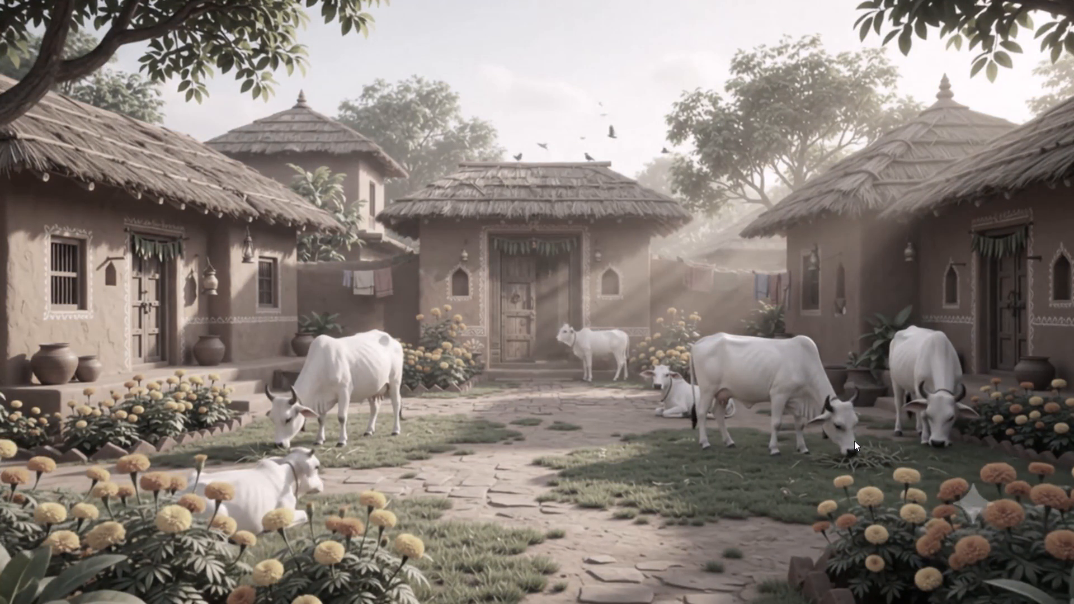